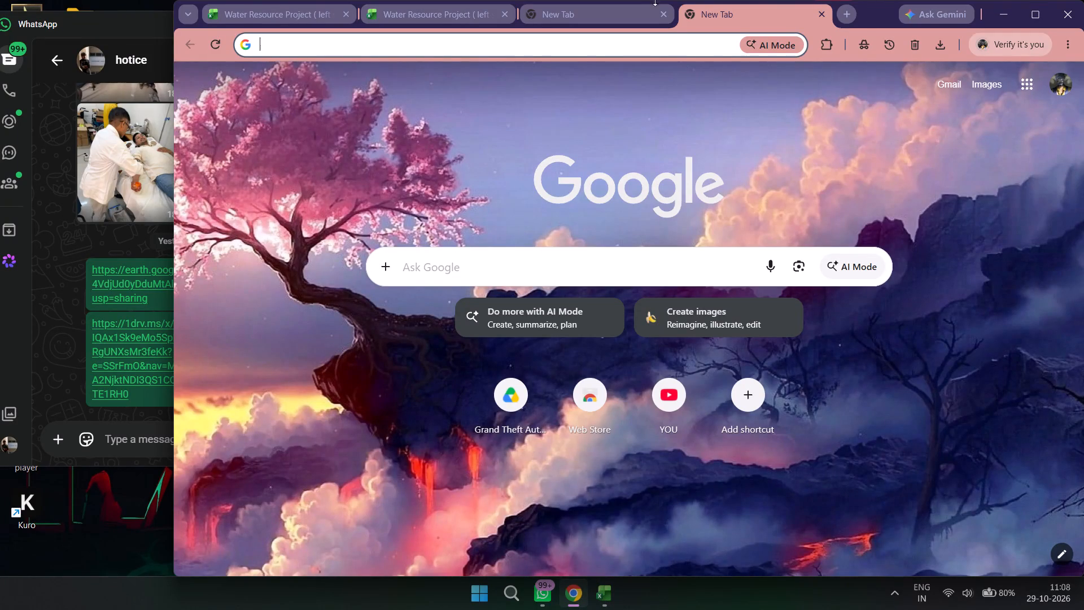
# Close both empty new tabs and the duplicate Water Resource Project tab, dismissing the clipboard access request and keeping the first workbook tab.
pyautogui.doubleClick(667, 11)
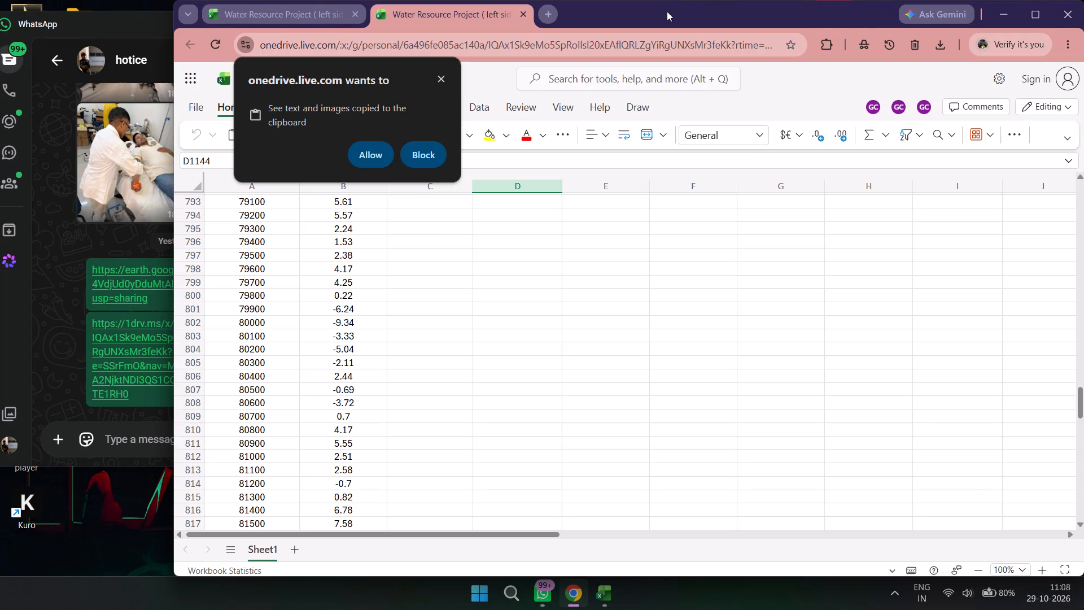
pyautogui.click(435, 77)
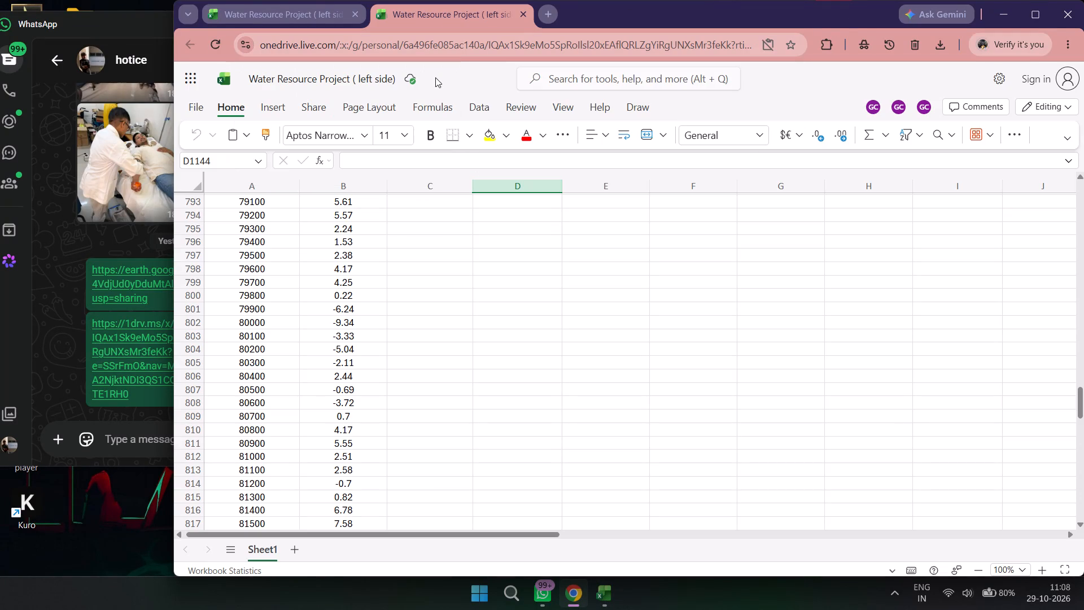
pyautogui.click(310, 15)
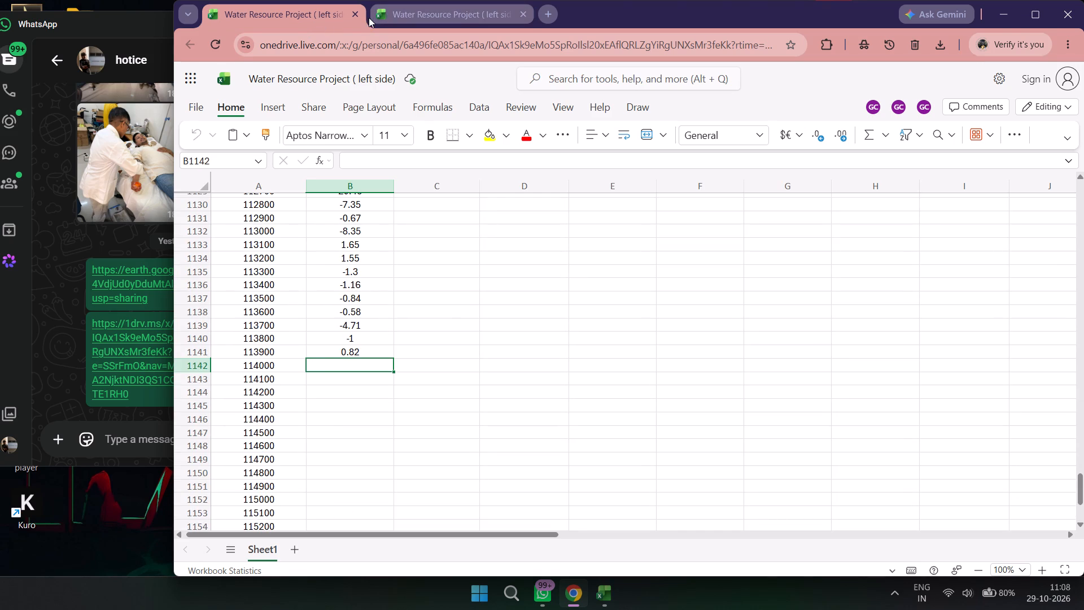
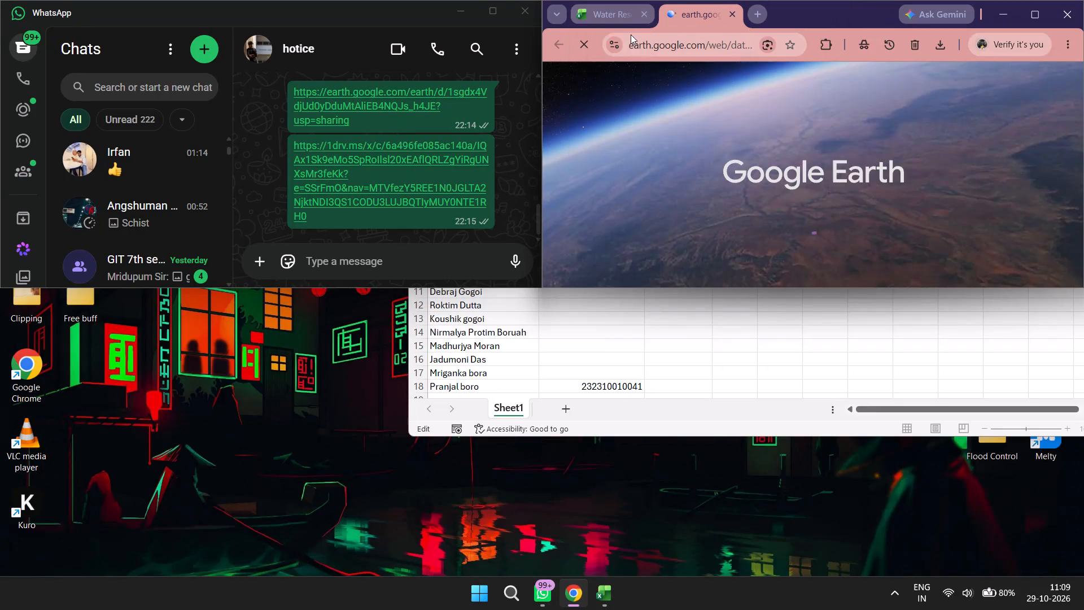
# Switch to the Book1 workbook in Excel and minimize its window to clear it from behind the browser and WhatsApp.
pyautogui.click(648, 361)
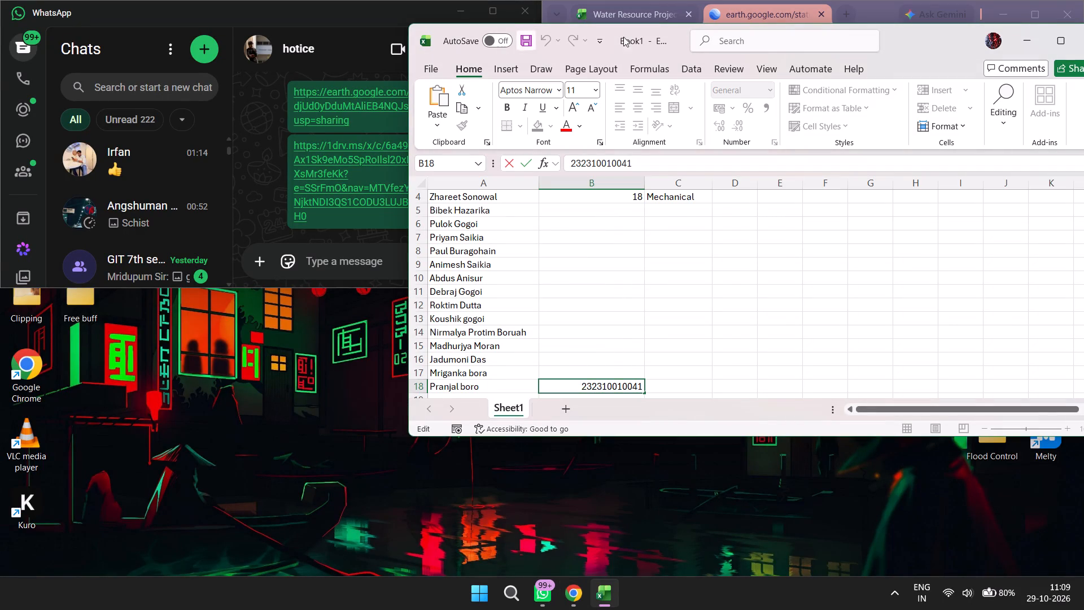
pyautogui.click(1024, 44)
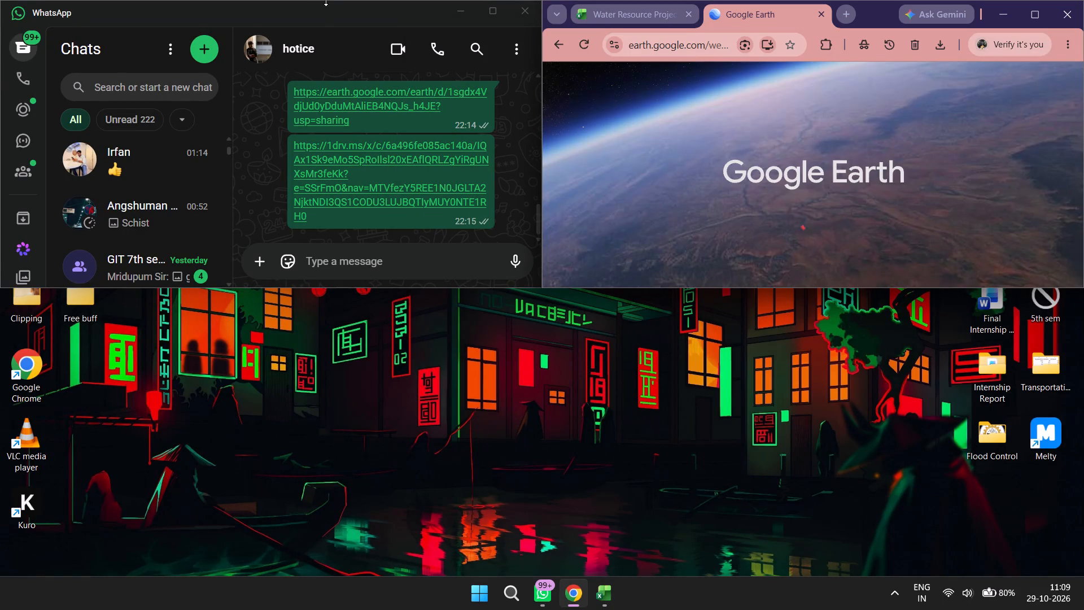
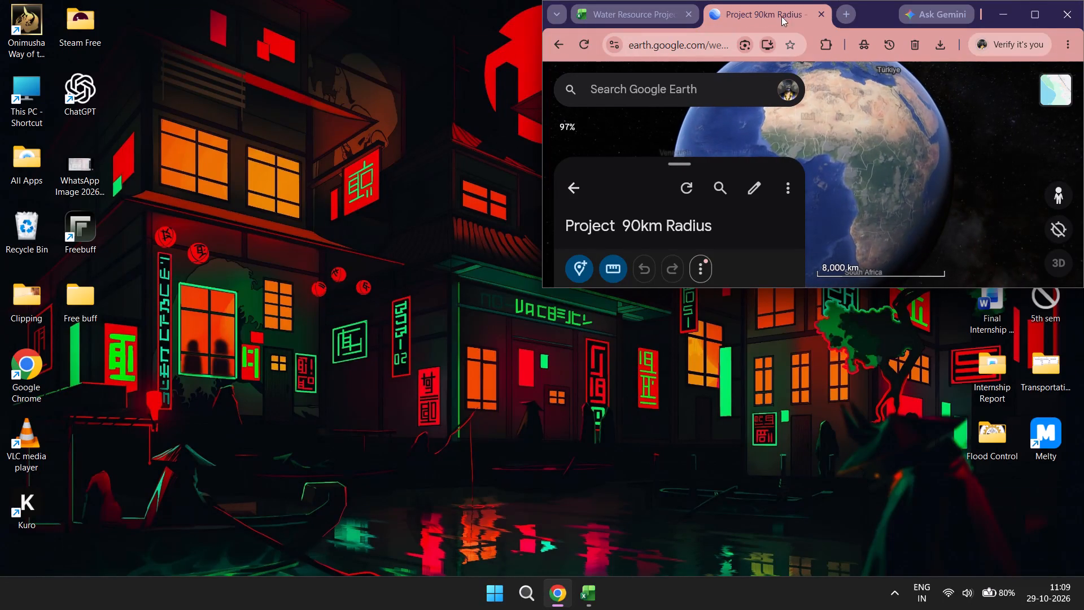
# Detach the Google Earth Project 90km Radius tab into its own window and fit it in the upper-left screen quarter beside the workbook.
pyautogui.moveTo(749, 16); pyautogui.dragTo(16, 8)
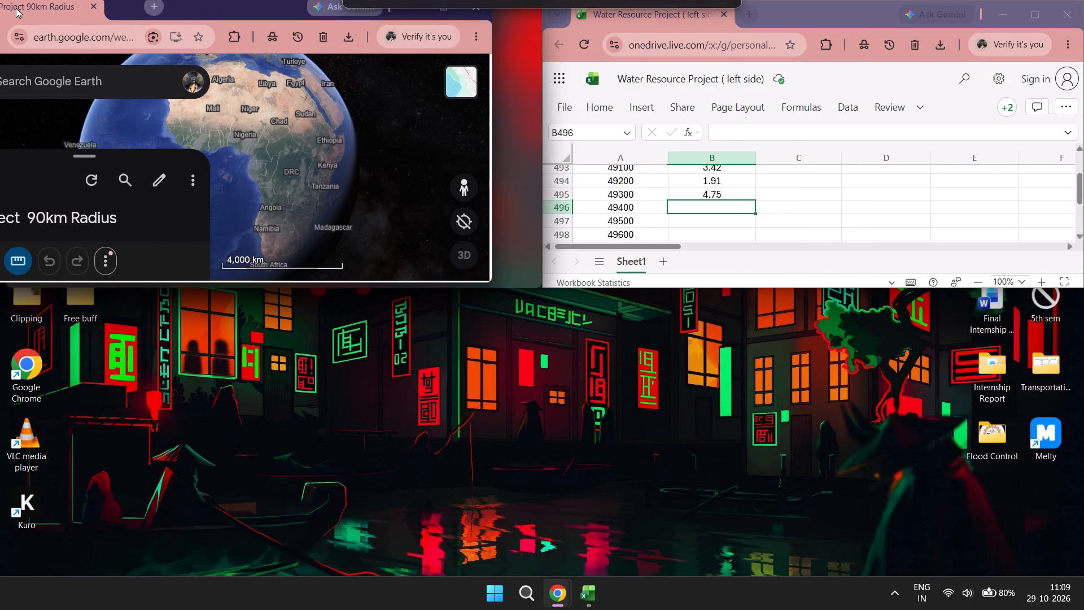
pyautogui.moveTo(16, 8); pyautogui.dragTo(68, 16)
pyautogui.moveTo(535, 283); pyautogui.dragTo(531, 293)
pyautogui.moveTo(501, 287); pyautogui.dragTo(501, 312)
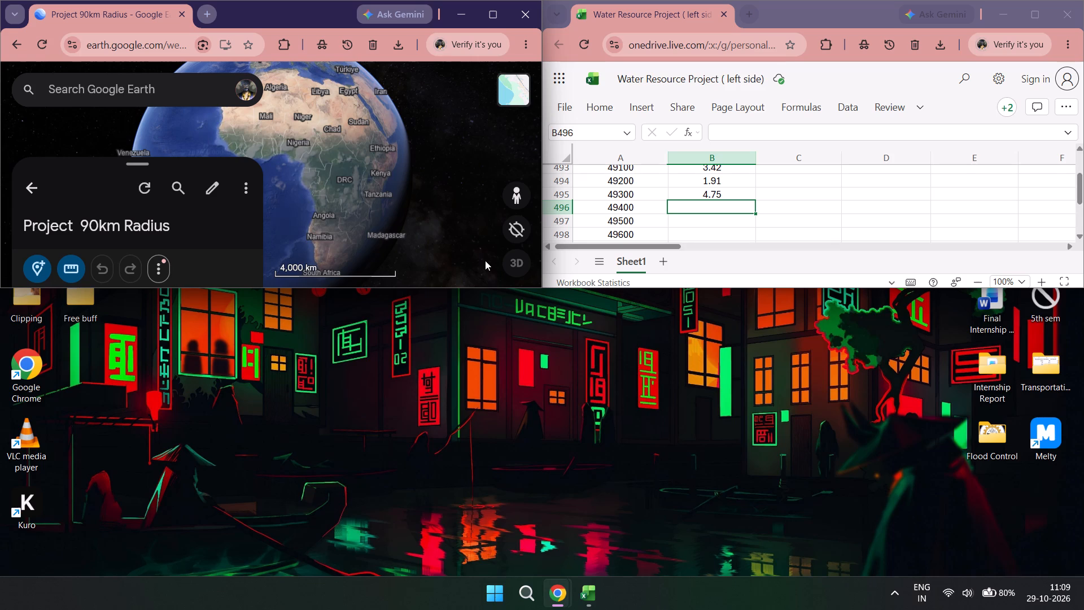
# Arrange the Google Earth project and the Water Resource Project workbook side by side at full screen height.
pyautogui.click(489, 277)
pyautogui.click(491, 284)
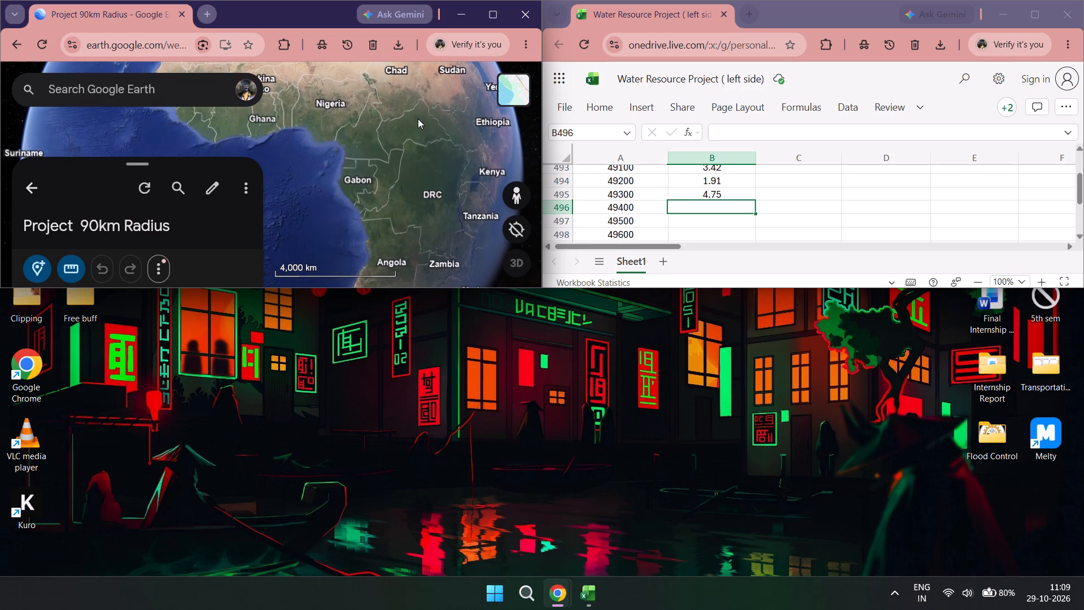
pyautogui.click(483, 19)
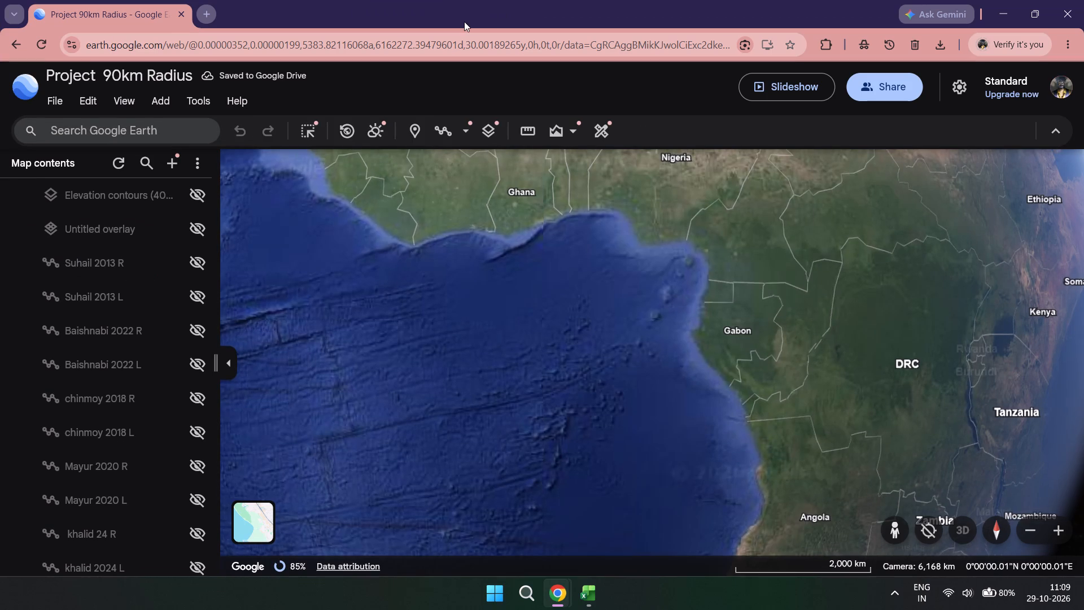
pyautogui.click(1037, 3)
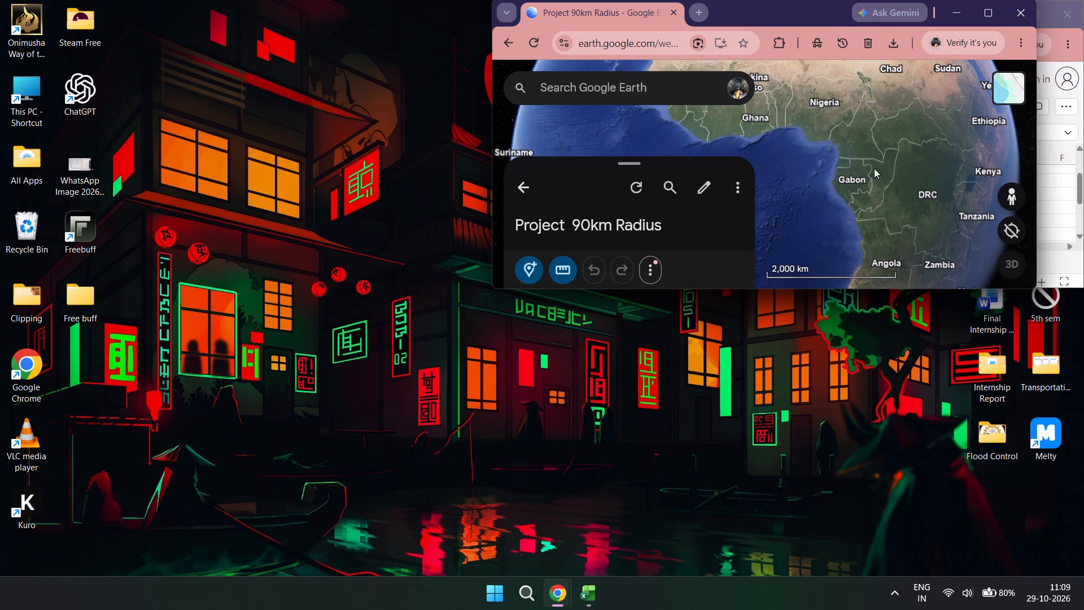
pyautogui.click(852, 168)
pyautogui.moveTo(816, 7); pyautogui.dragTo(188, 0)
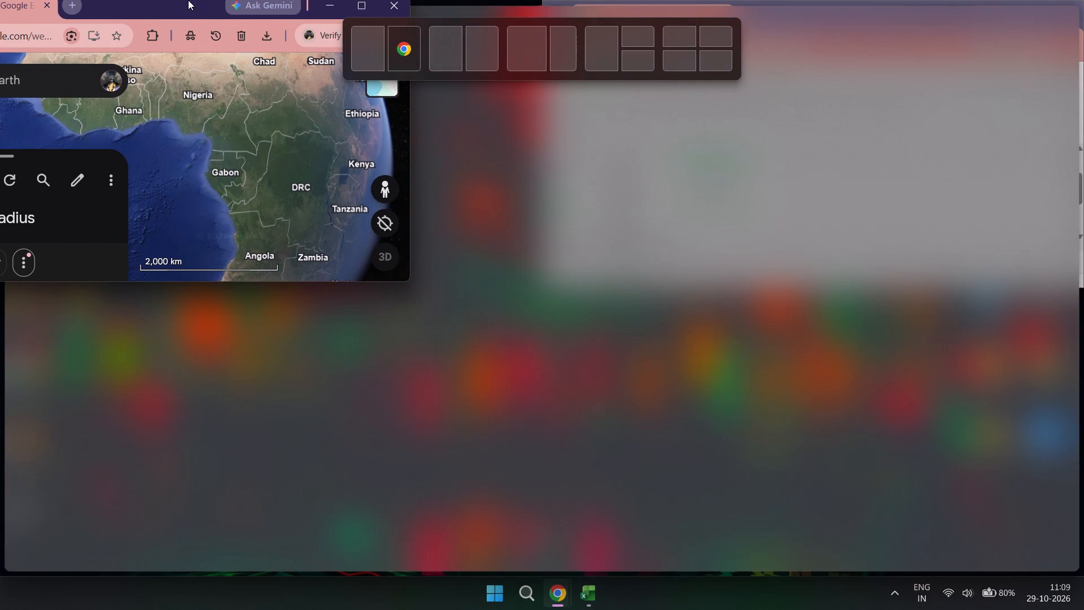
pyautogui.moveTo(188, 0); pyautogui.dragTo(590, 0)
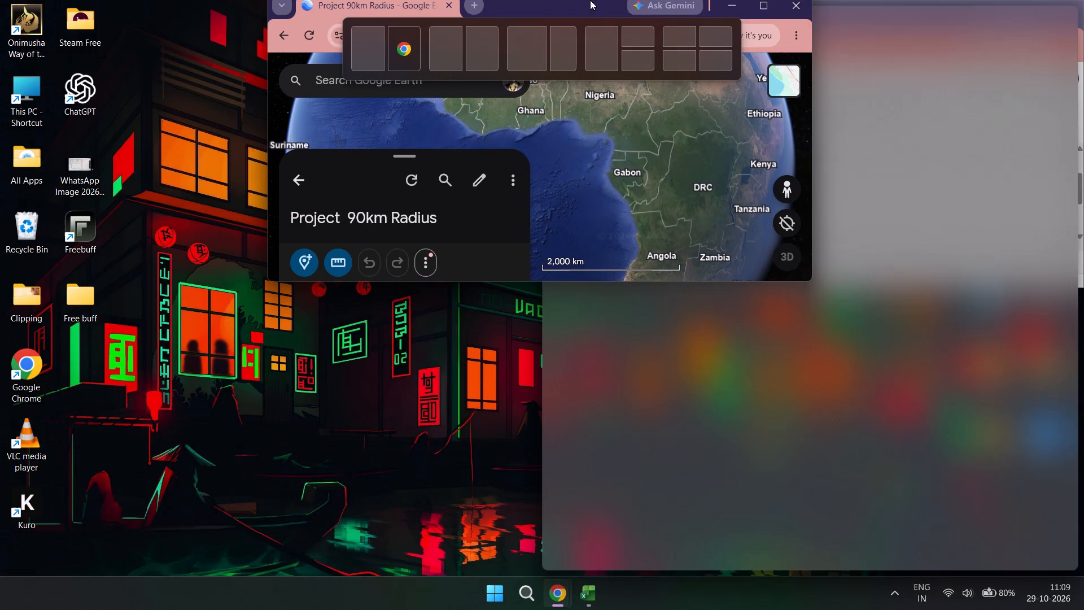
pyautogui.moveTo(590, 0); pyautogui.dragTo(414, 47)
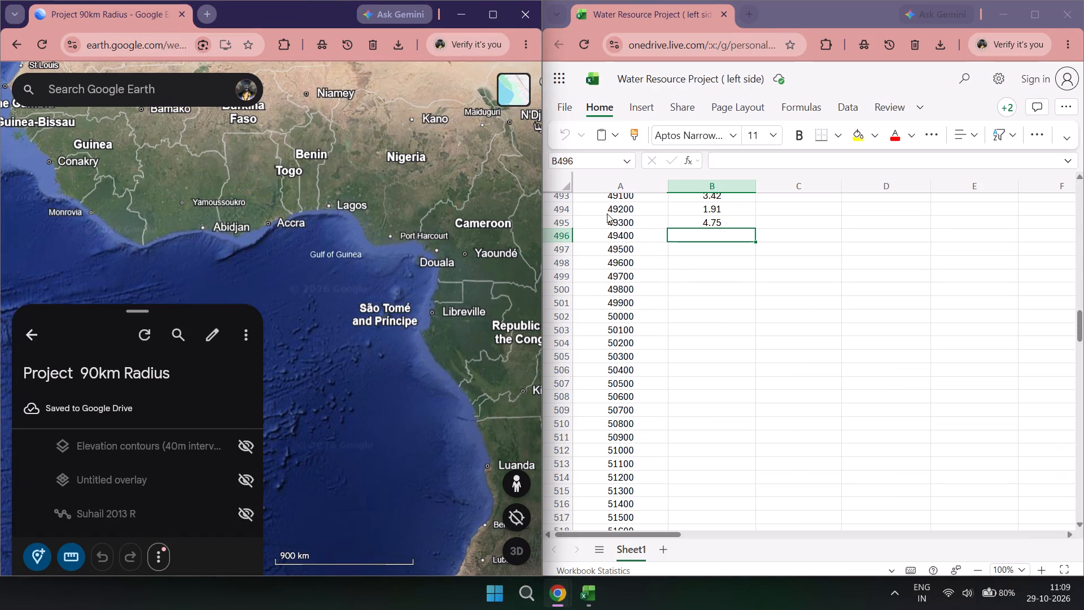
pyautogui.click(768, 359)
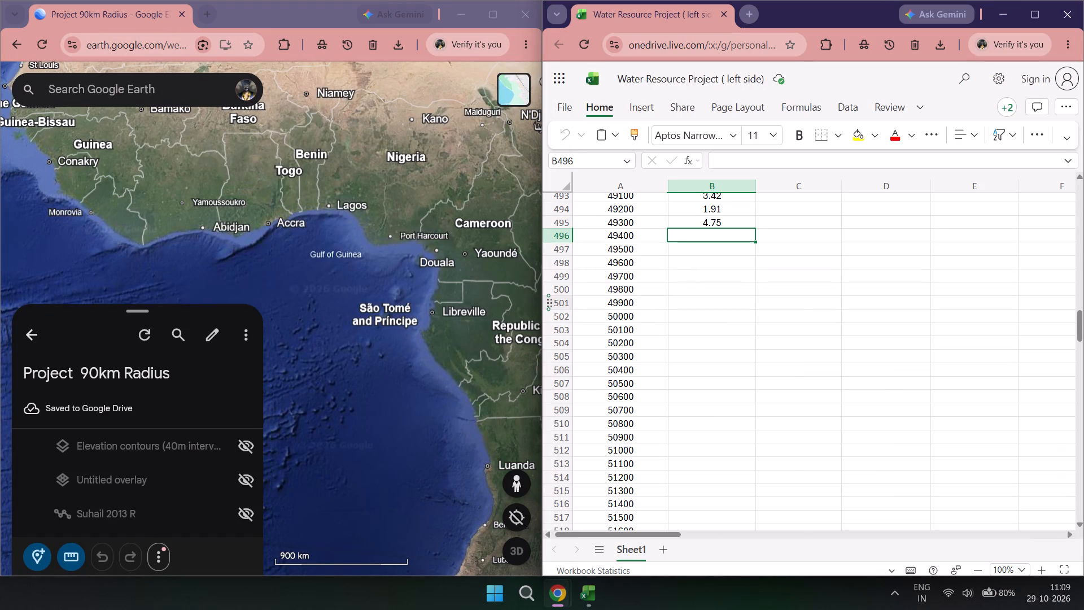
# Widen the Google Earth window to about two thirds of the screen, narrowing the workbook window beside it.
pyautogui.moveTo(542, 304); pyautogui.dragTo(984, 347)
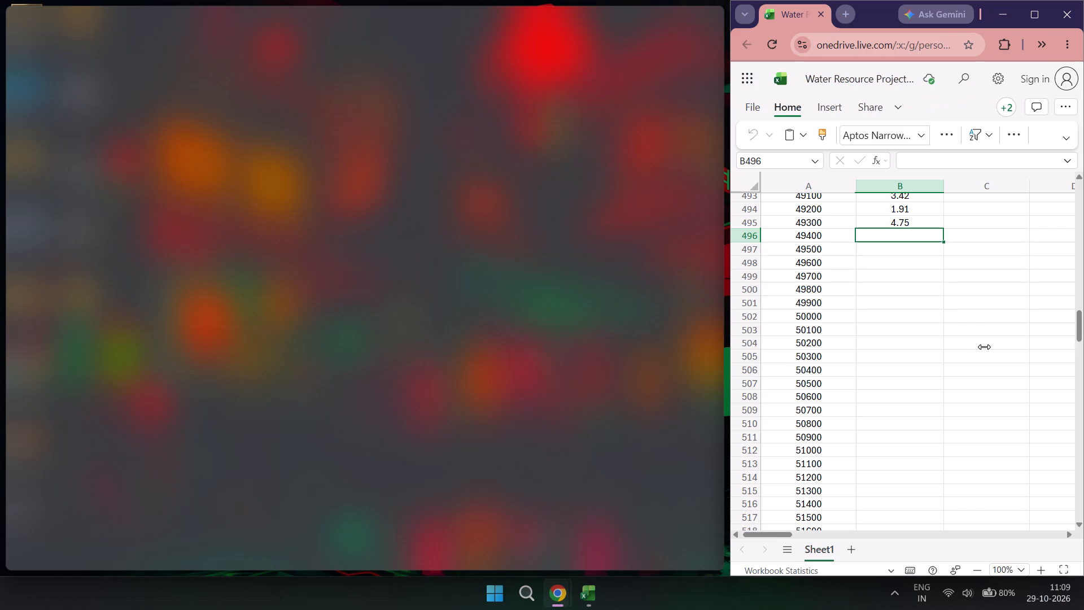
pyautogui.moveTo(984, 347); pyautogui.dragTo(987, 348)
# Select cell B912 in the workbook, in the row for 91000 in column A.
pyautogui.scroll(-5, 893, 317)
pyautogui.scroll(5, 893, 317)
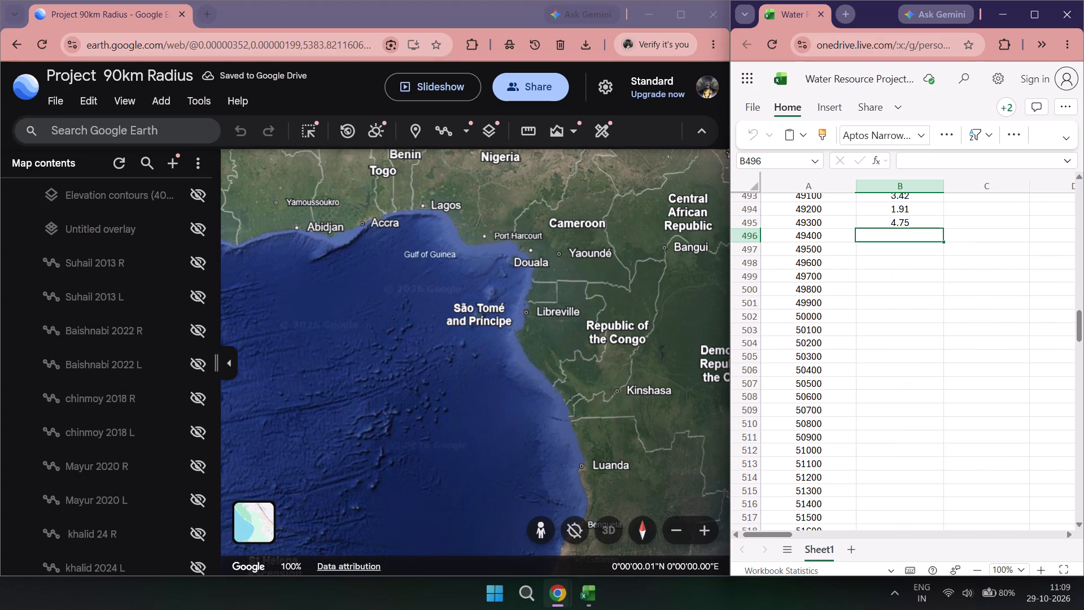
pyautogui.scroll(12, 893, 317)
pyautogui.scroll(-4, 888, 328)
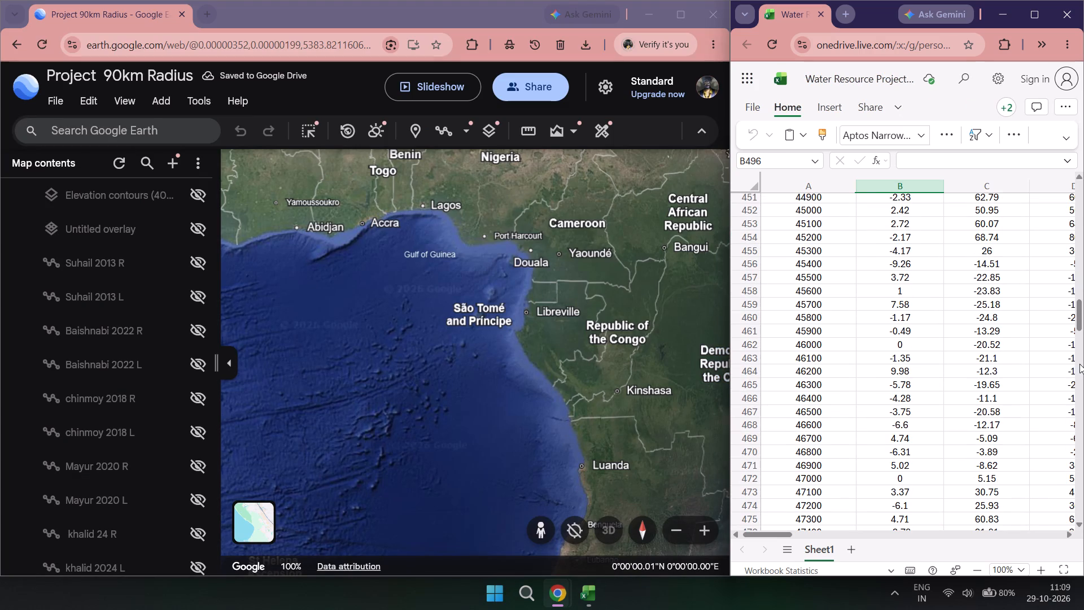
pyautogui.moveTo(1082, 308); pyautogui.dragTo(1069, 356)
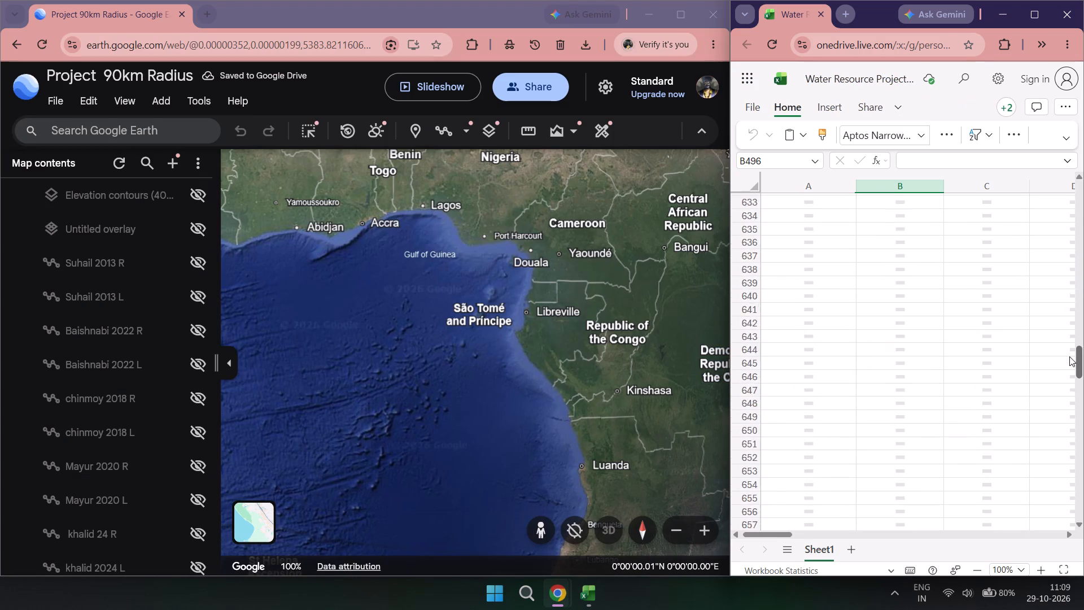
pyautogui.moveTo(1069, 356); pyautogui.dragTo(1066, 393)
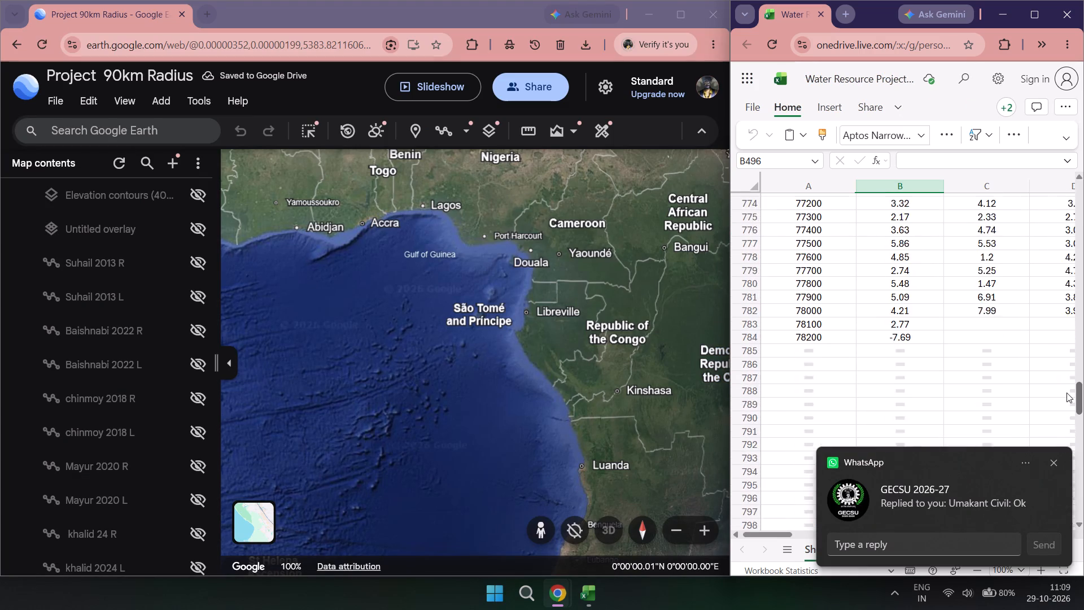
pyautogui.moveTo(1066, 393); pyautogui.dragTo(1067, 424)
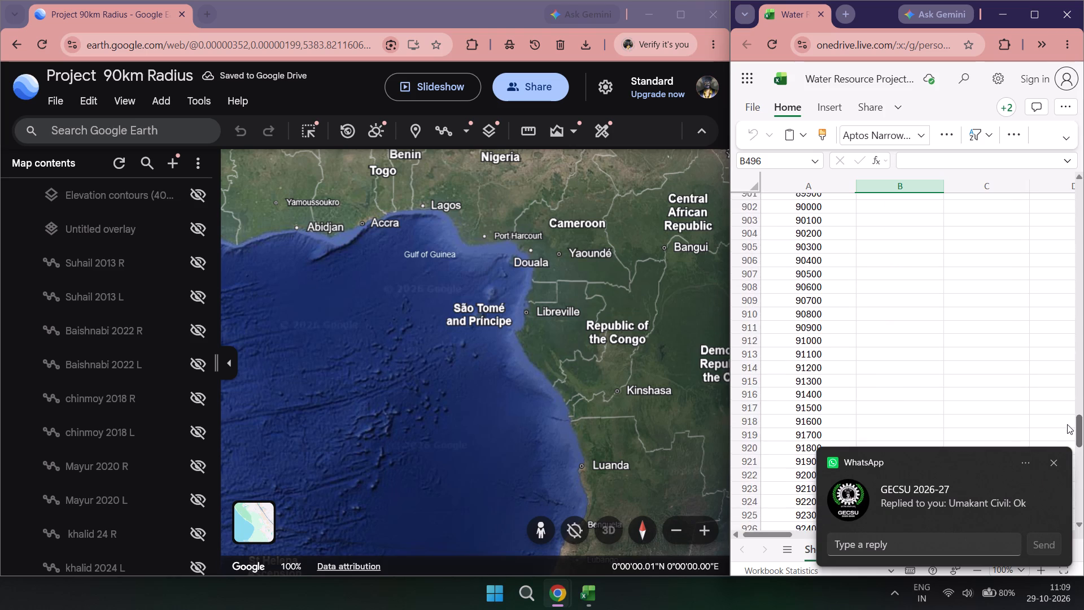
pyautogui.moveTo(1067, 424); pyautogui.dragTo(1070, 428)
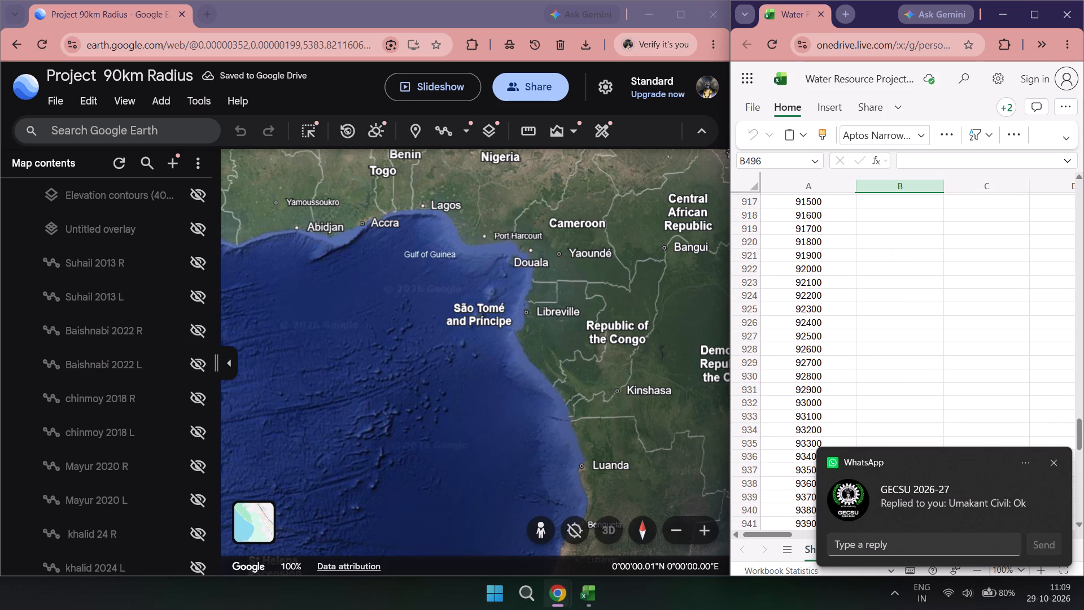
pyautogui.scroll(3, 888, 345)
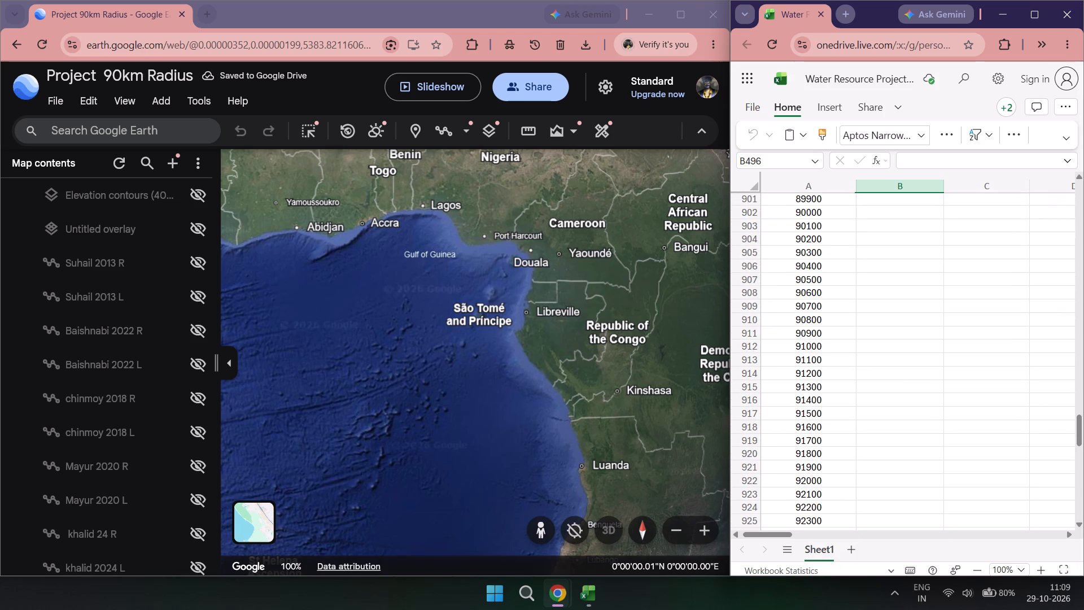
pyautogui.click(875, 342)
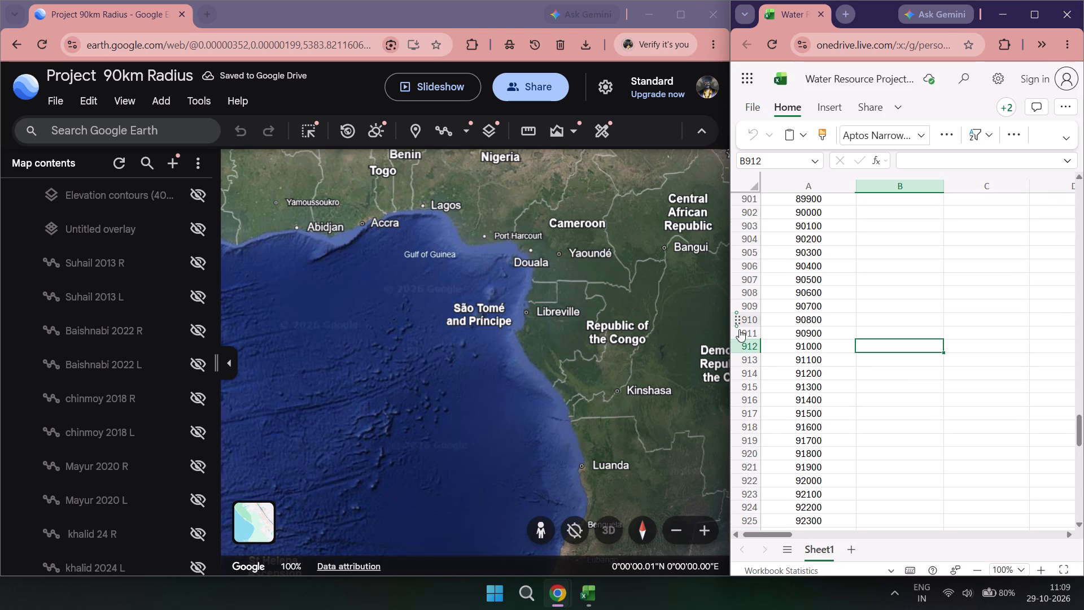
# Find the pragyan 2011 L path in the Google Earth project contents and fly to it, showing its details.
pyautogui.scroll(4, 157, 399)
pyautogui.scroll(-4, 126, 457)
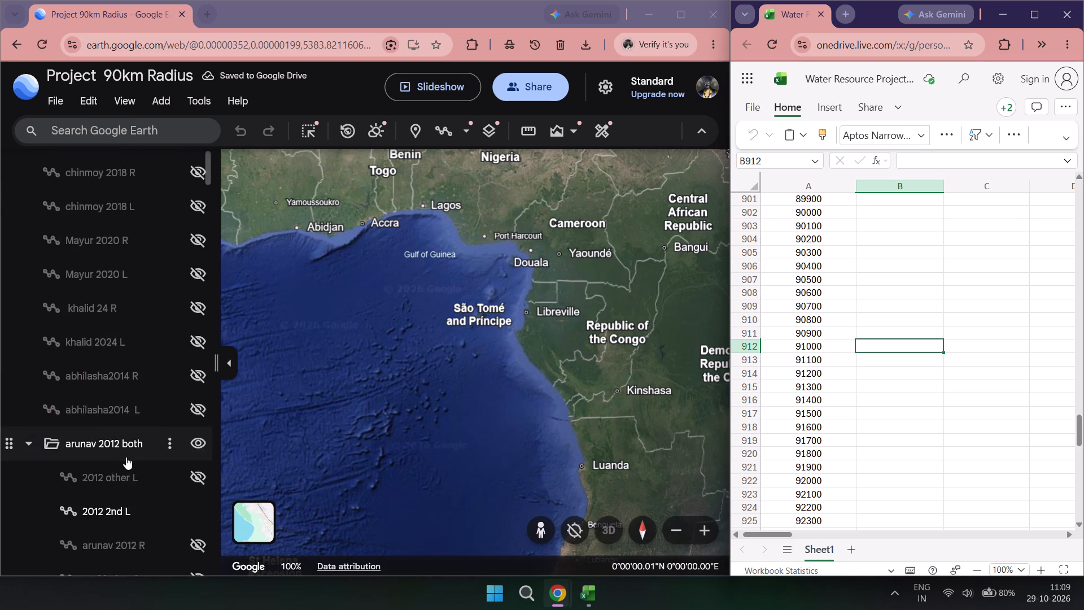
pyautogui.scroll(-3, 126, 457)
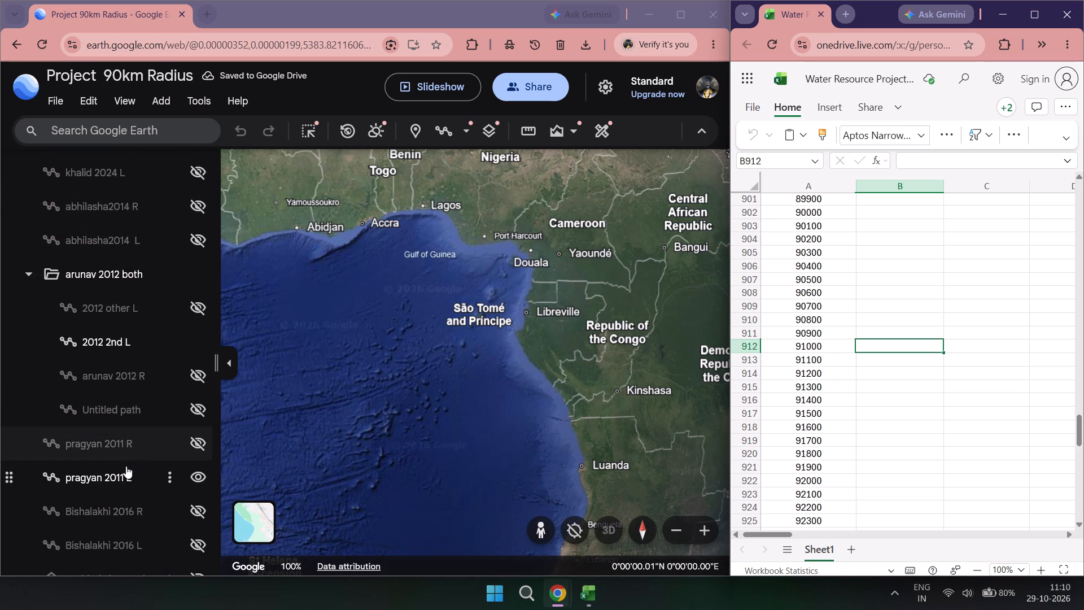
pyautogui.doubleClick(130, 468)
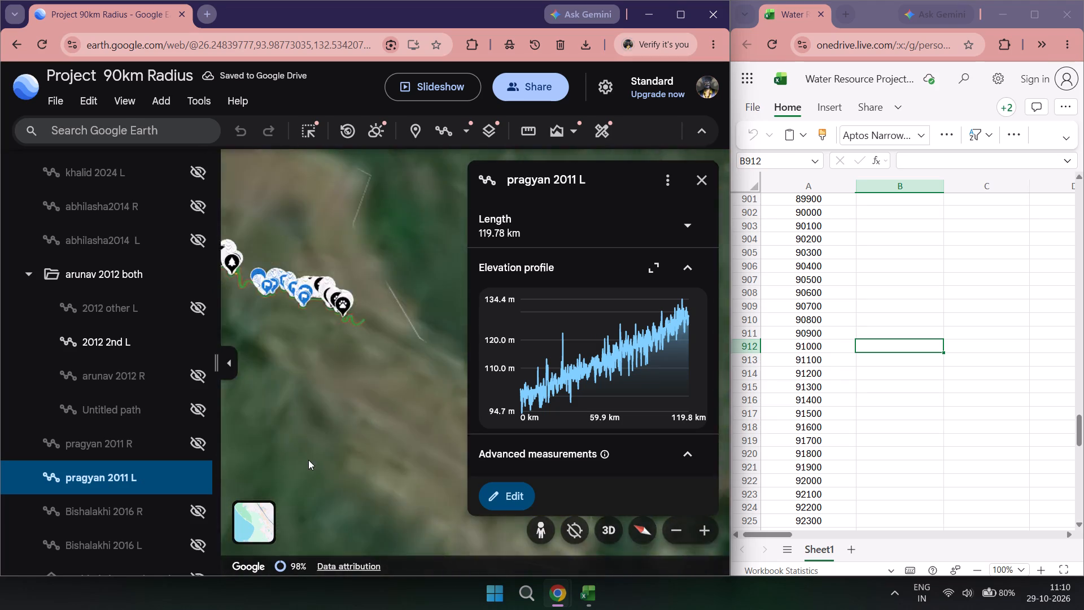
# Follow the numbered distance markers along the river on the map near the pragyan 2011 L path.
pyautogui.scroll(4, 397, 435)
pyautogui.scroll(-4, 397, 435)
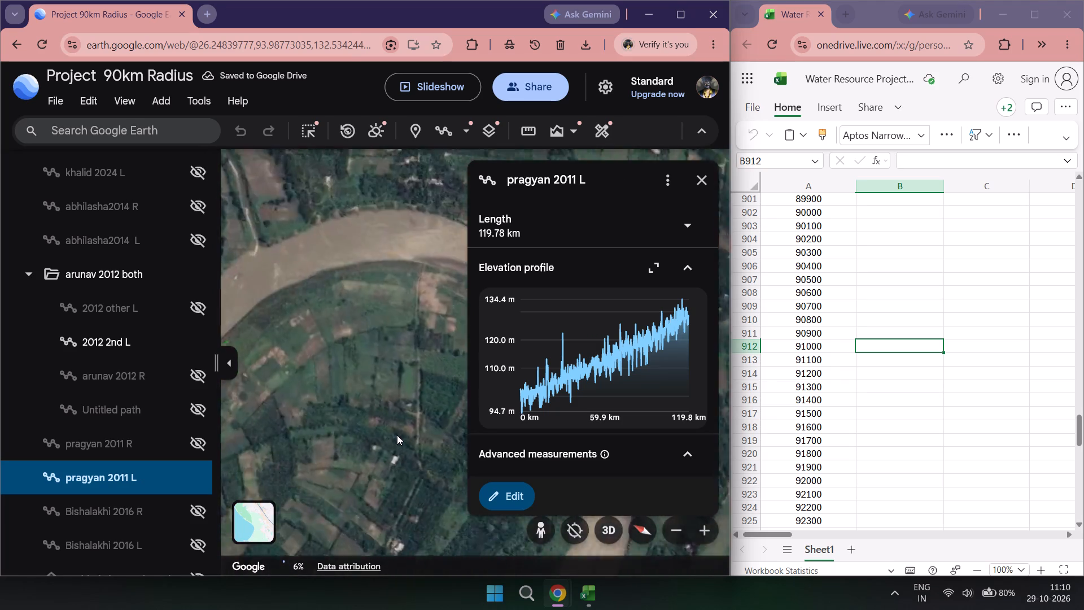
pyautogui.scroll(-4, 397, 435)
pyautogui.moveTo(317, 437); pyautogui.dragTo(448, 428)
pyautogui.moveTo(330, 460); pyautogui.dragTo(392, 476)
pyautogui.moveTo(339, 449); pyautogui.dragTo(409, 484)
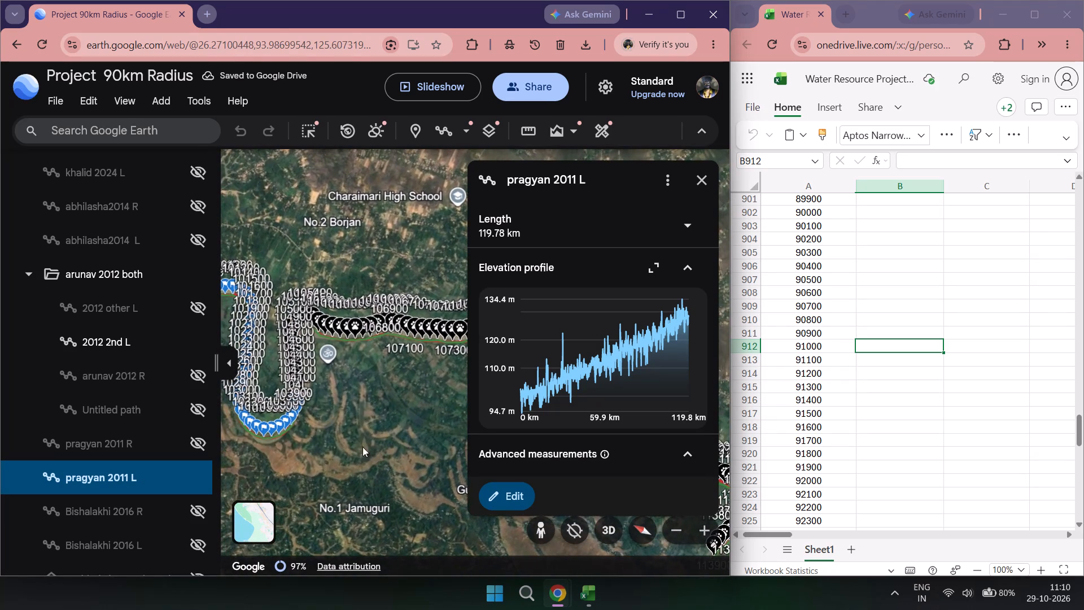
pyautogui.scroll(2, 339, 451)
pyautogui.moveTo(335, 452); pyautogui.dragTo(410, 468)
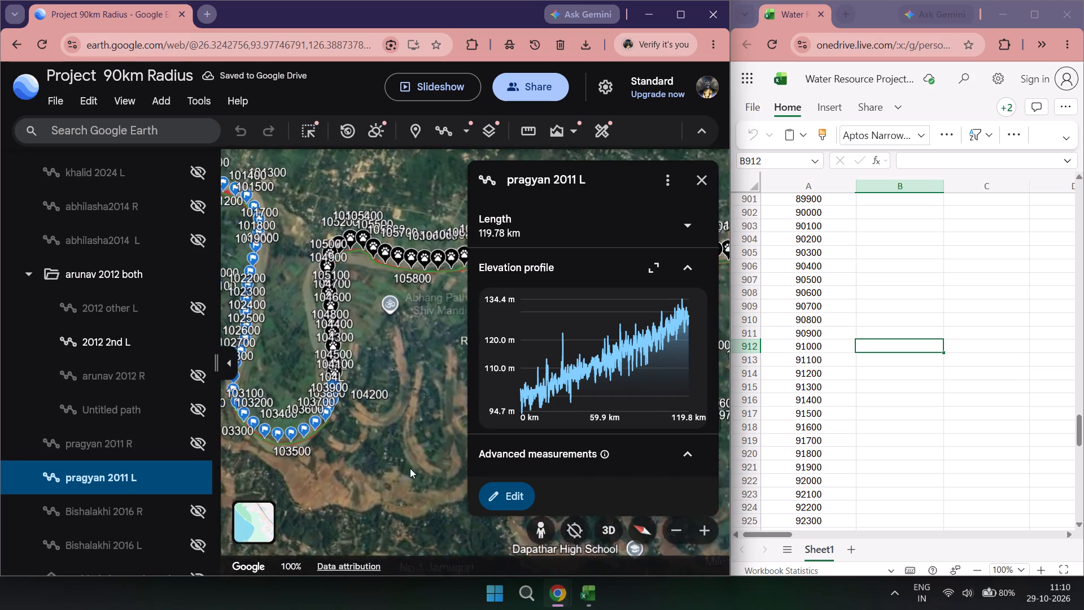
# Follow the river's bank lines from the 103500 marker down to the 91L marker and examine them up close there.
pyautogui.scroll(3, 305, 465)
pyautogui.moveTo(279, 435); pyautogui.dragTo(301, 497)
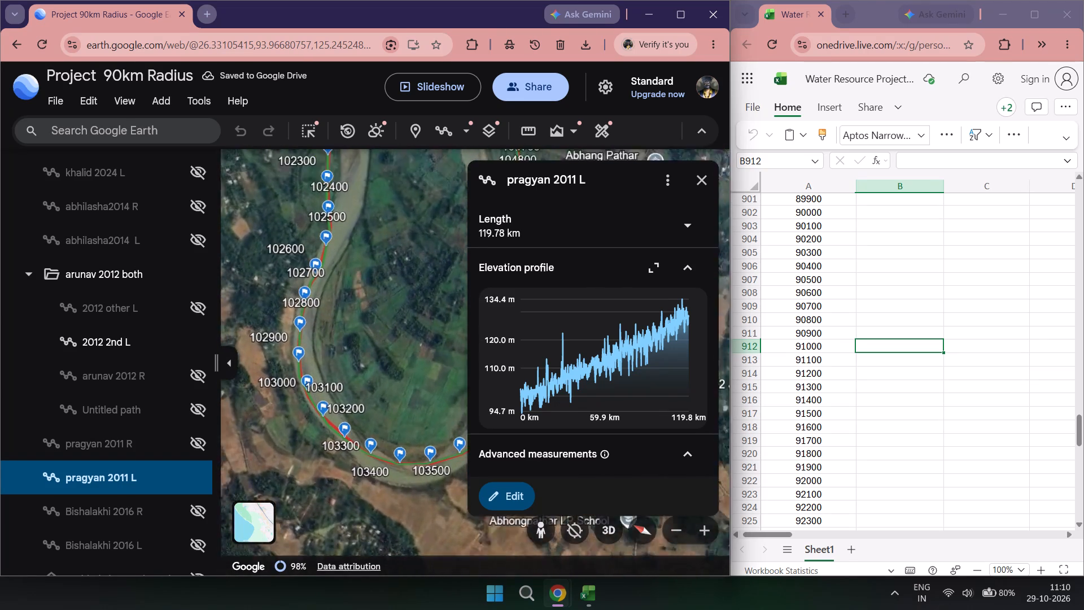
pyautogui.moveTo(301, 497); pyautogui.dragTo(308, 506)
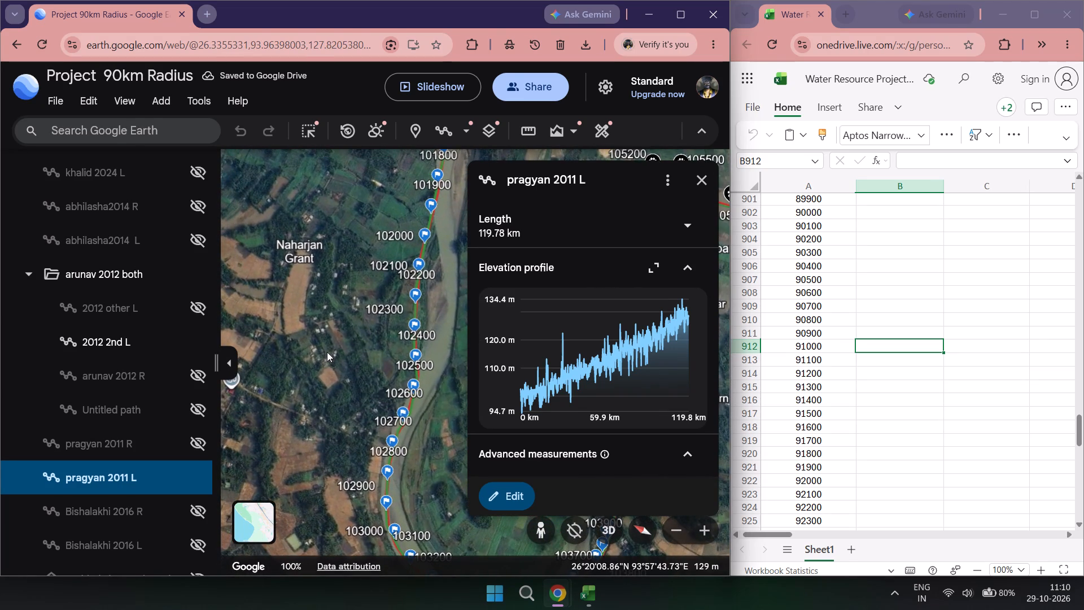
pyautogui.moveTo(327, 350); pyautogui.dragTo(368, 412)
pyautogui.moveTo(283, 387); pyautogui.dragTo(344, 369)
pyautogui.moveTo(341, 371); pyautogui.dragTo(392, 402)
pyautogui.moveTo(371, 390); pyautogui.dragTo(371, 393)
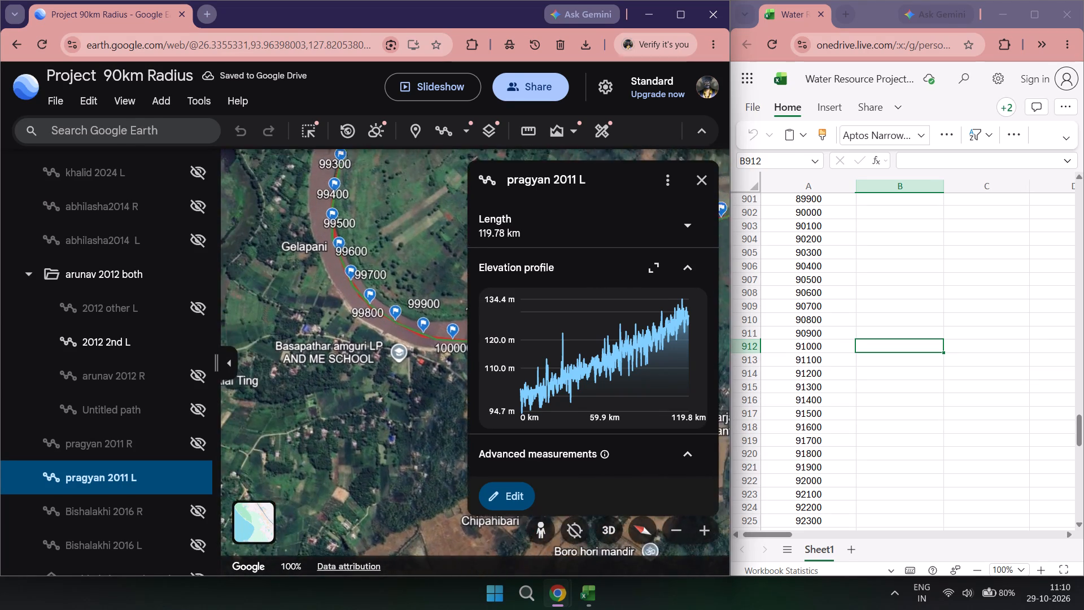
pyautogui.moveTo(371, 393); pyautogui.dragTo(370, 458)
pyautogui.moveTo(416, 368); pyautogui.dragTo(433, 398)
pyautogui.moveTo(320, 399); pyautogui.dragTo(350, 394)
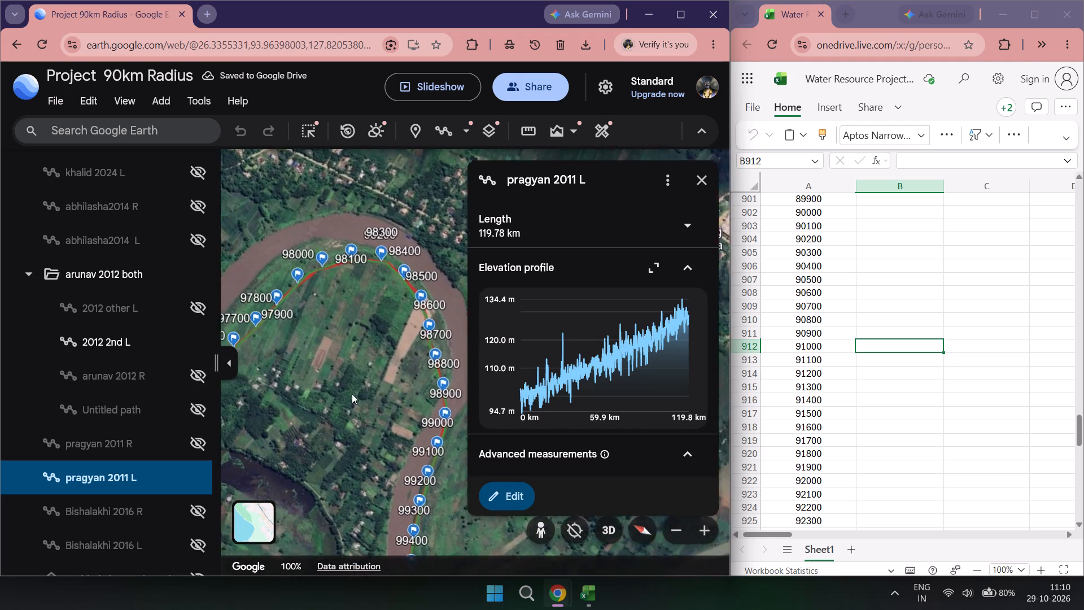
pyautogui.moveTo(304, 394); pyautogui.dragTo(364, 368)
pyautogui.moveTo(285, 357); pyautogui.dragTo(303, 385)
pyautogui.moveTo(315, 413); pyautogui.dragTo(320, 419)
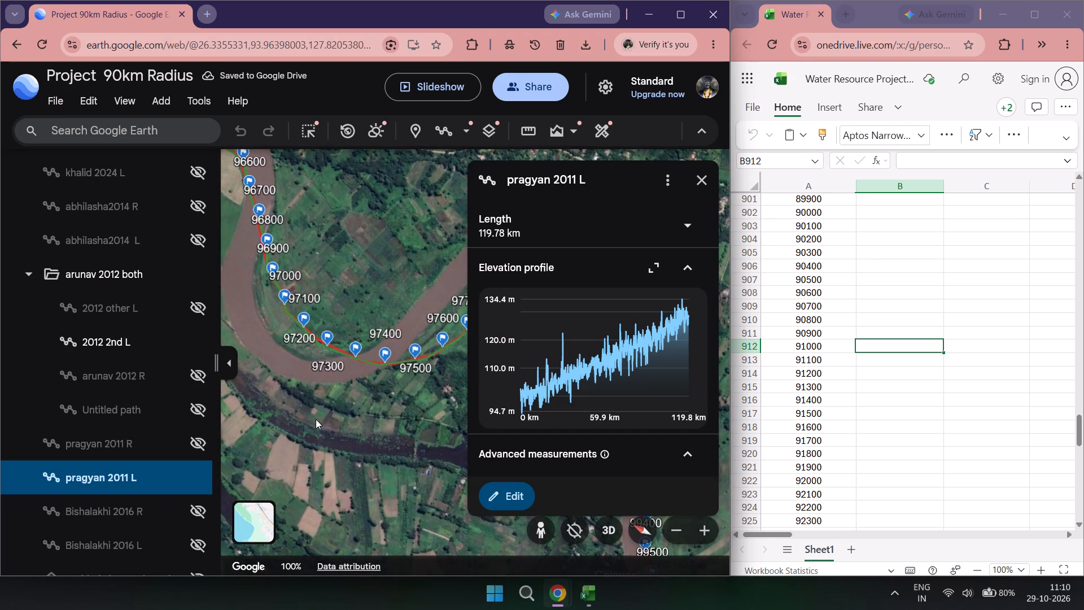
pyautogui.moveTo(270, 348); pyautogui.dragTo(327, 456)
pyautogui.moveTo(260, 389); pyautogui.dragTo(394, 441)
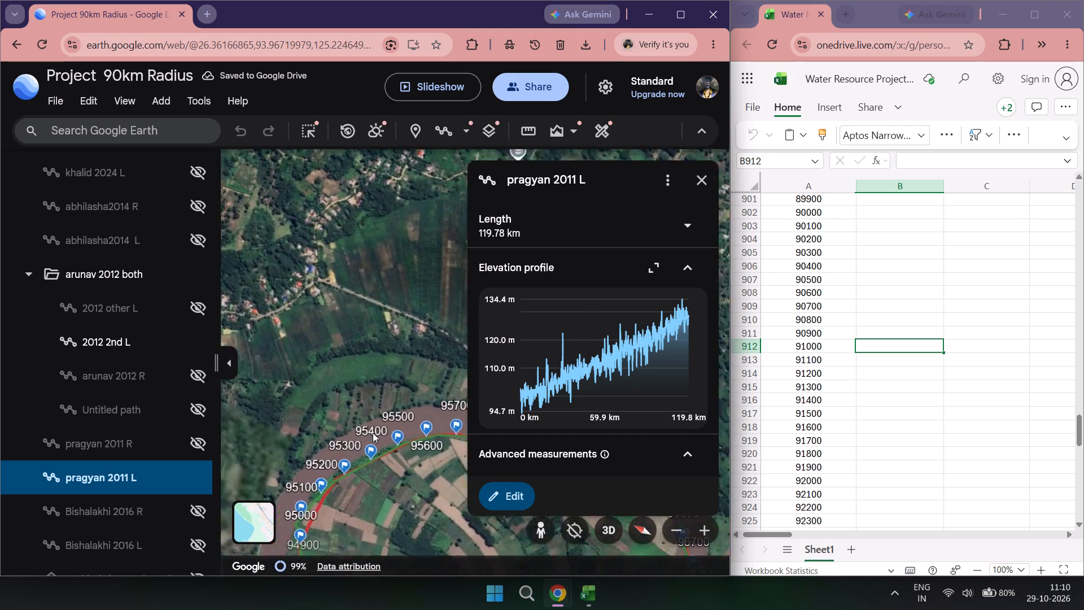
pyautogui.moveTo(368, 430); pyautogui.dragTo(396, 263)
pyautogui.moveTo(345, 284); pyautogui.dragTo(274, 282)
pyautogui.moveTo(295, 282); pyautogui.dragTo(426, 225)
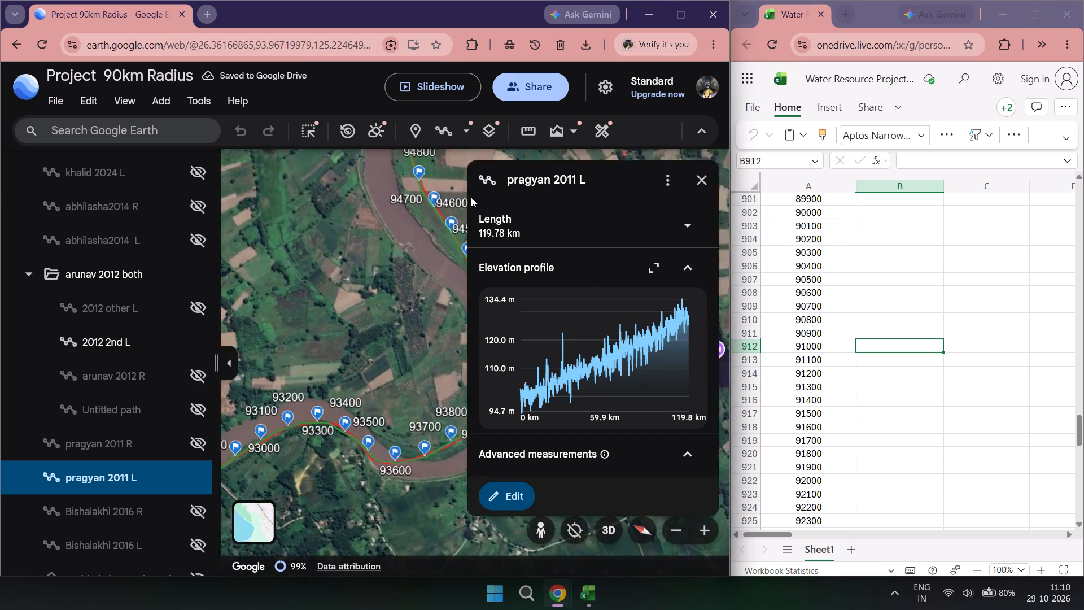
pyautogui.moveTo(348, 306); pyautogui.dragTo(394, 288)
pyautogui.moveTo(379, 296); pyautogui.dragTo(473, 360)
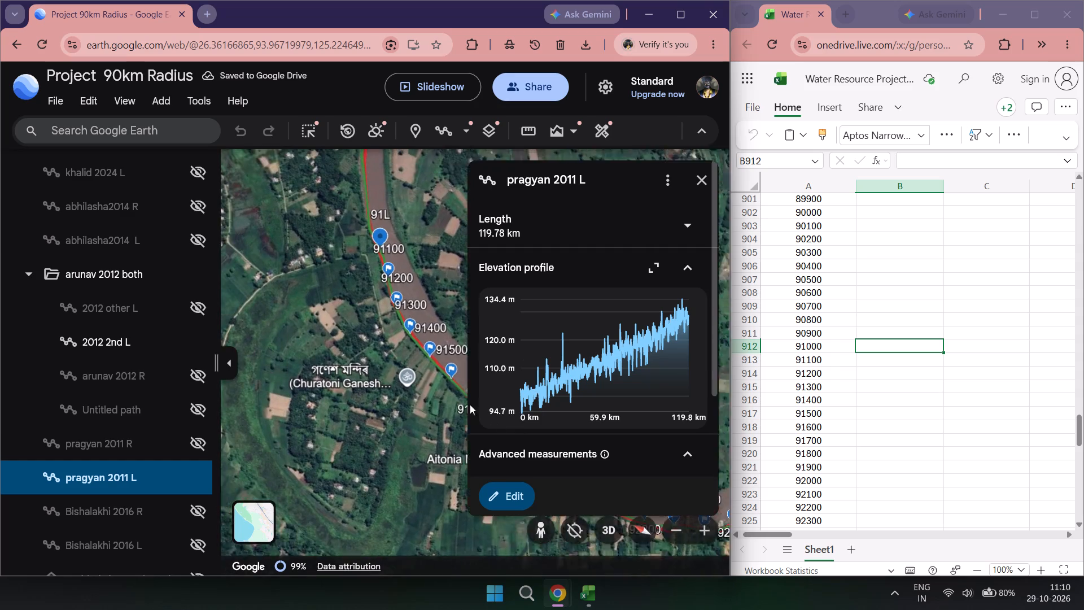
pyautogui.moveTo(379, 369); pyautogui.dragTo(356, 396)
pyautogui.scroll(5, 416, 286)
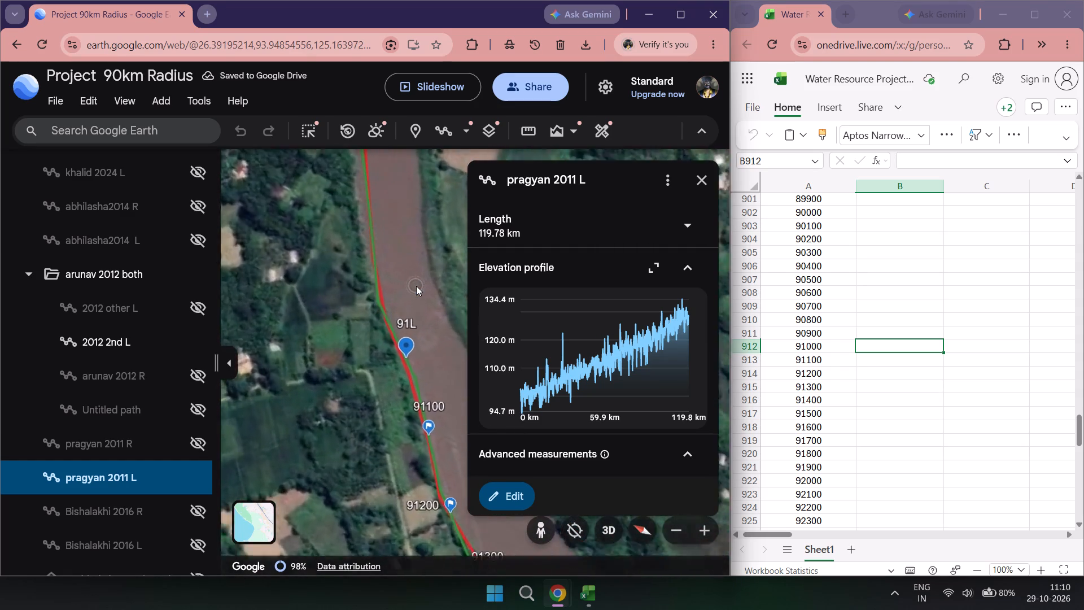
pyautogui.moveTo(423, 331); pyautogui.dragTo(364, 284)
pyautogui.scroll(3, 361, 286)
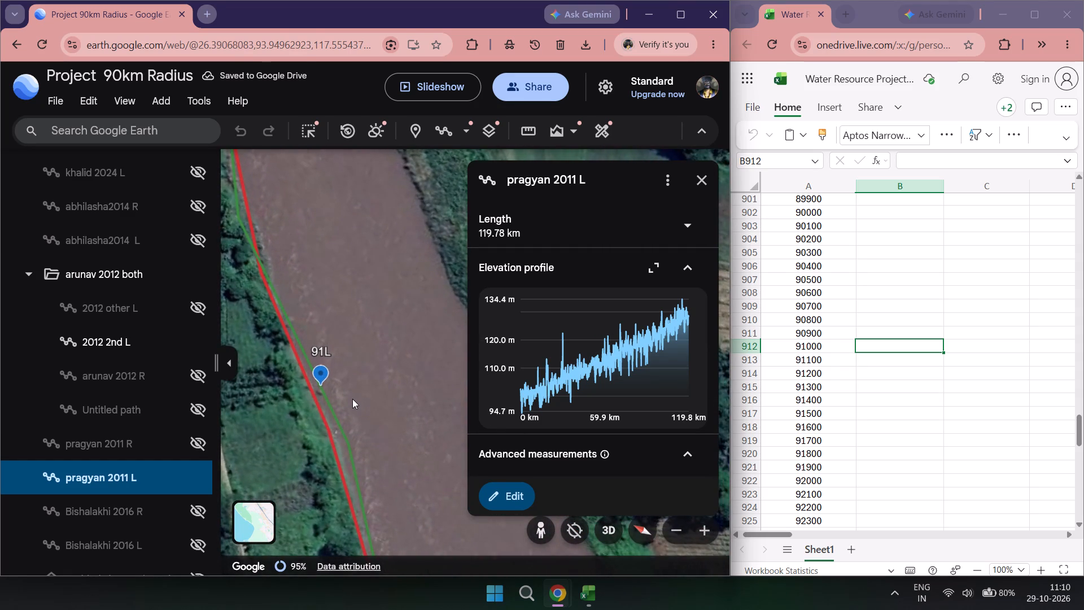
pyautogui.scroll(3, 352, 399)
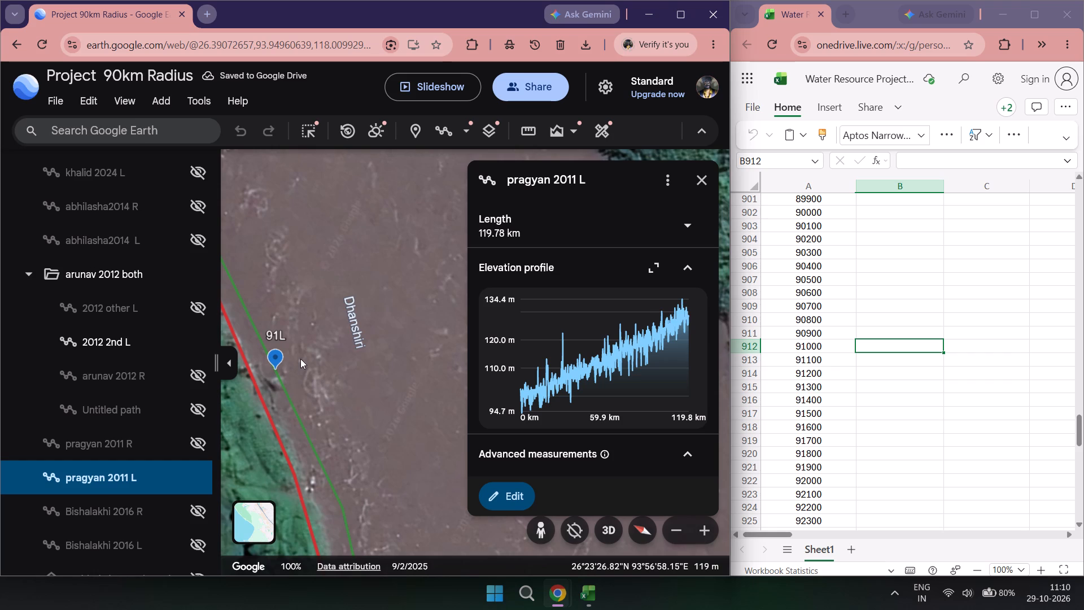
pyautogui.scroll(1, 300, 359)
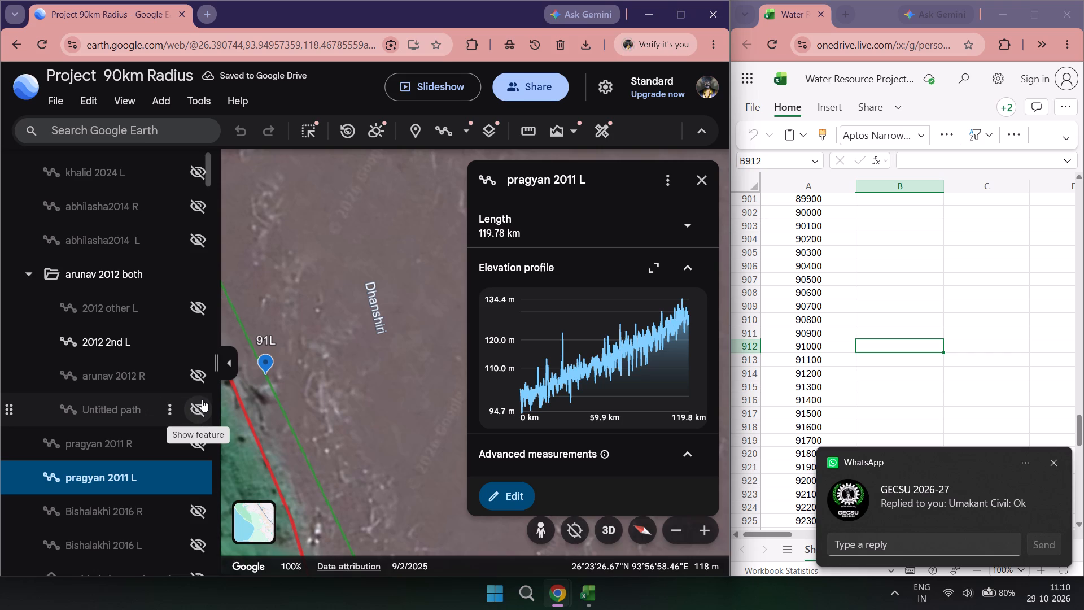
pyautogui.moveTo(405, 356); pyautogui.dragTo(485, 266)
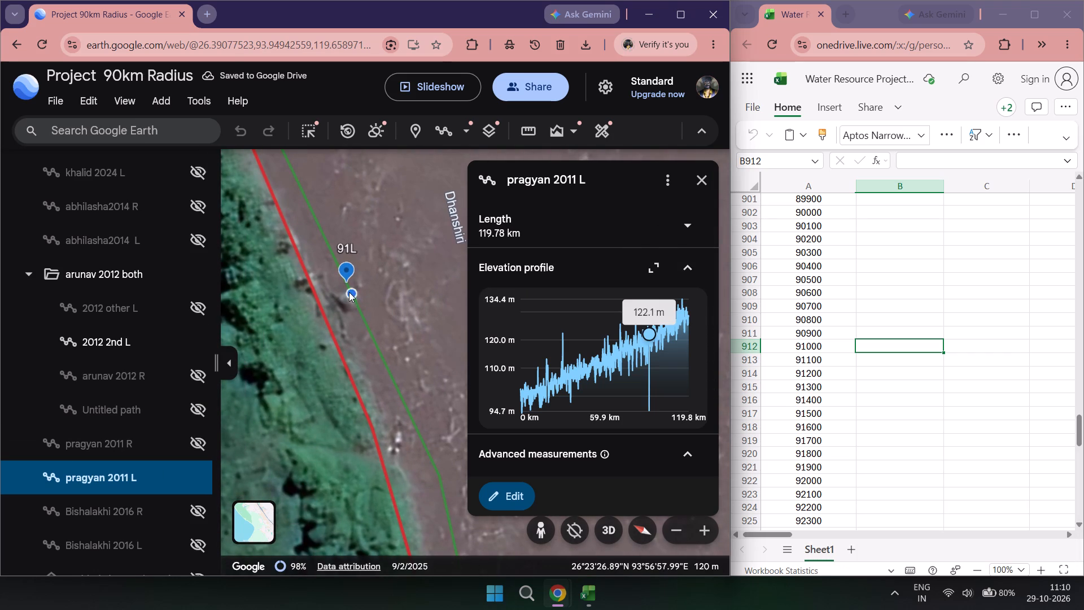
# Close the pragyan 2011 L details and start a distance measurement at the 91L marker on the green bank line.
pyautogui.click(706, 180)
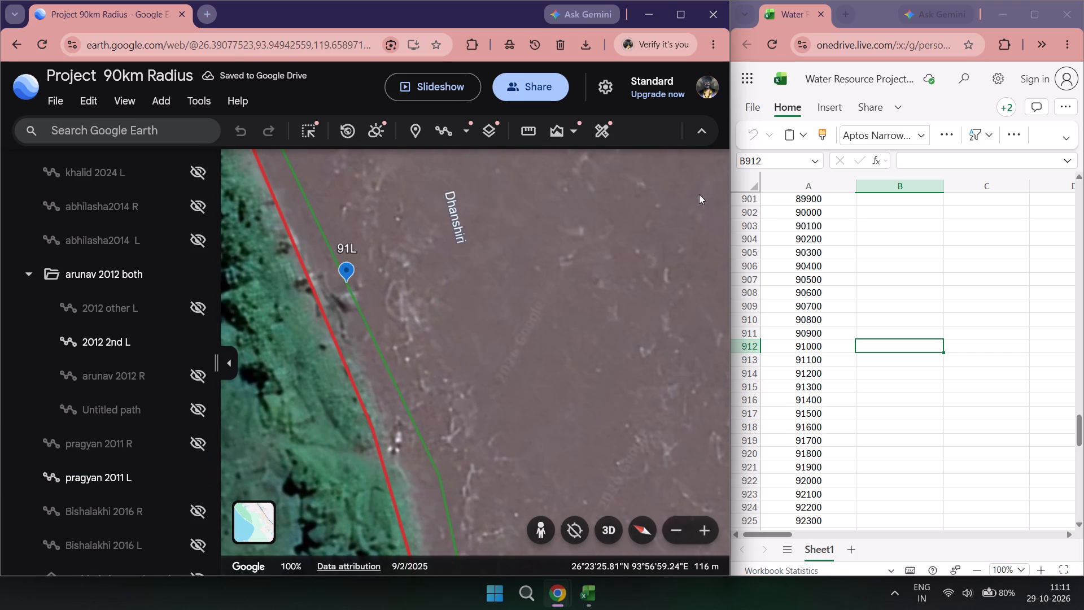
pyautogui.scroll(-4, 443, 269)
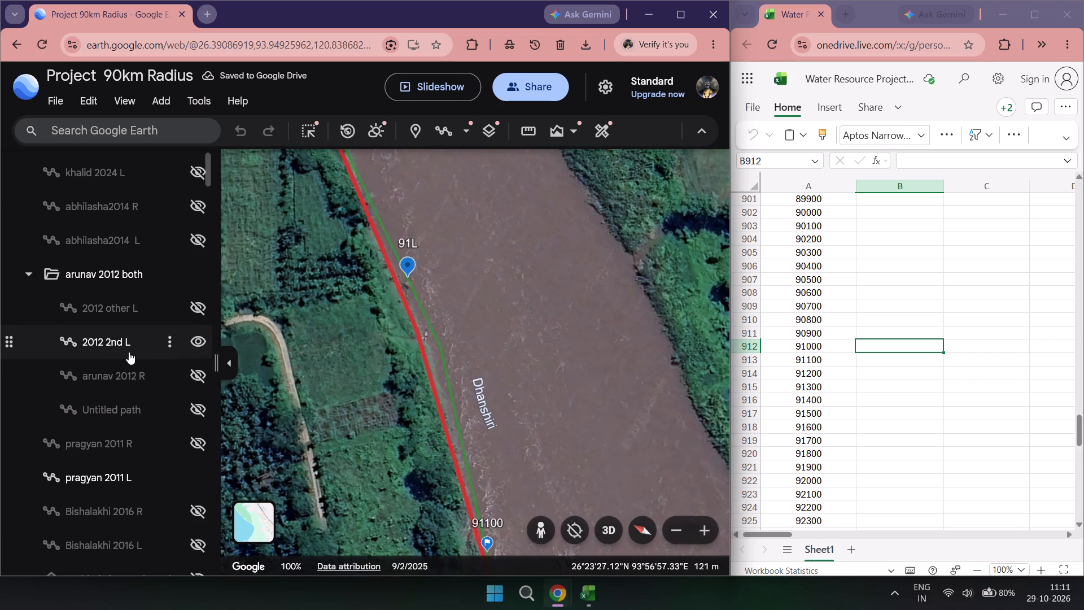
pyautogui.scroll(2, 381, 283)
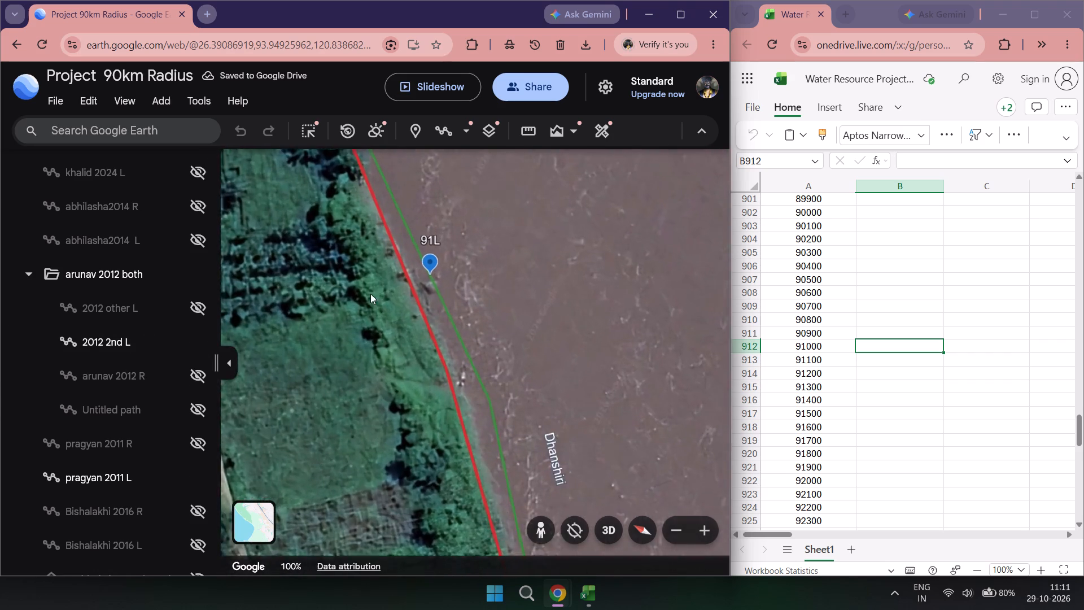
pyautogui.scroll(7, 381, 294)
pyautogui.moveTo(425, 278); pyautogui.dragTo(349, 416)
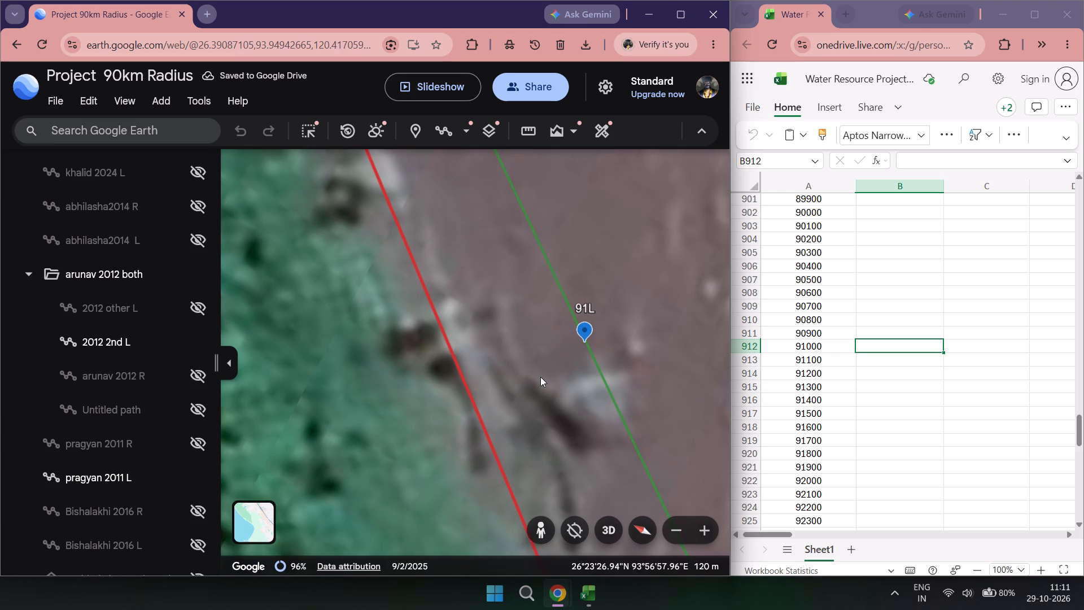
pyautogui.scroll(1, 541, 375)
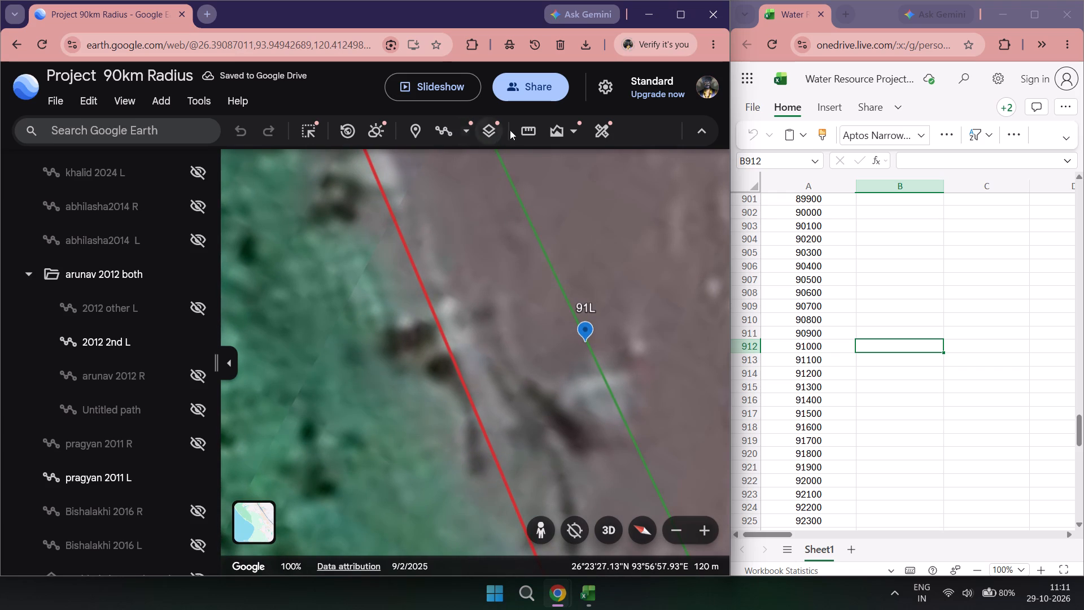
pyautogui.click(527, 130)
pyautogui.scroll(4, 598, 347)
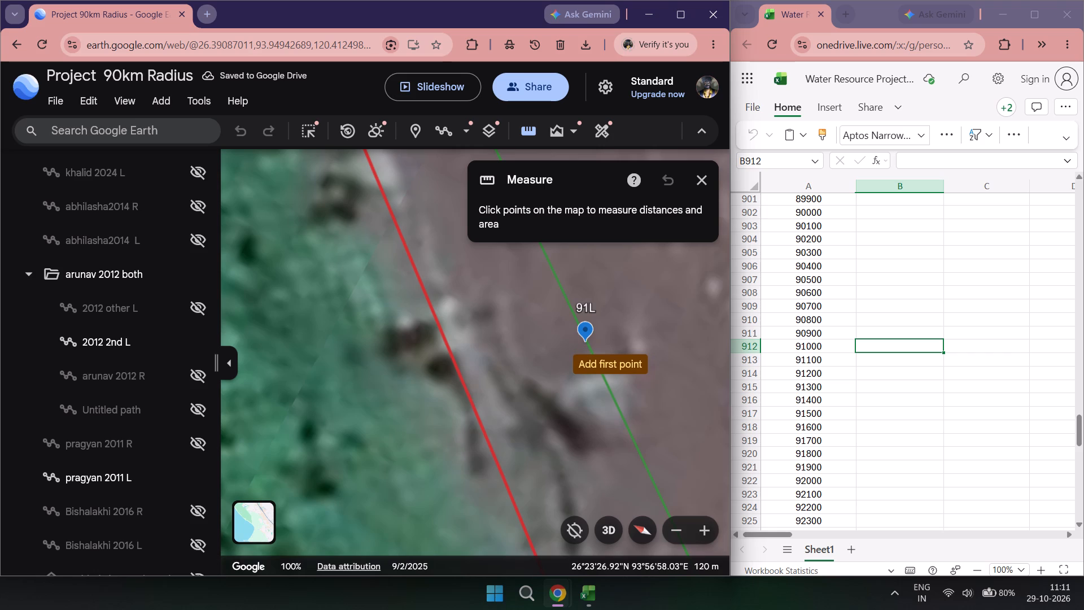
pyautogui.click(587, 343)
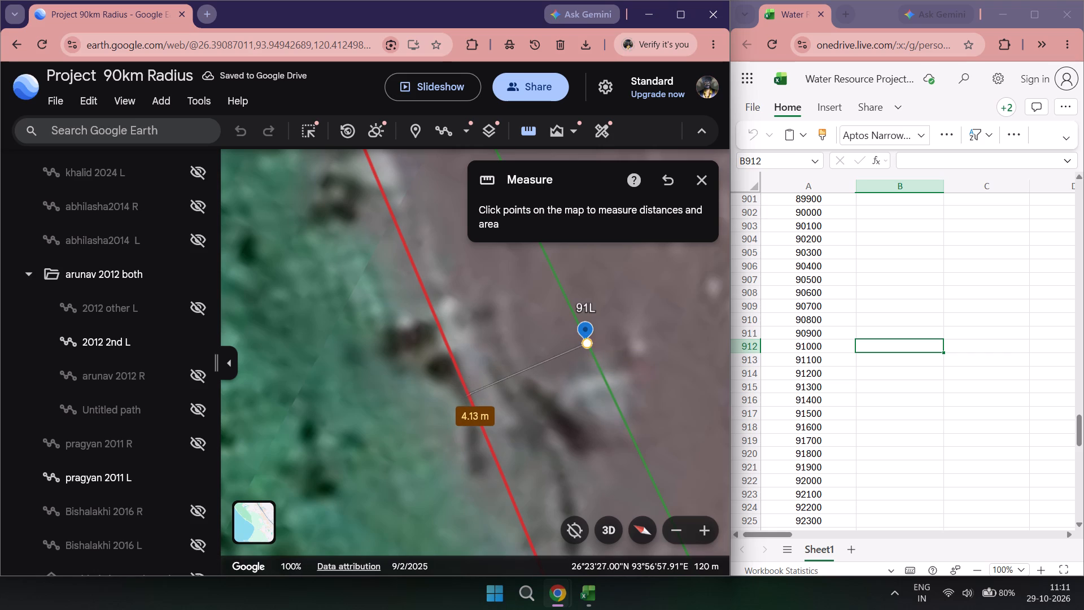
# Examine the river's bank lines and chainage markers around 91L at wider and closer scales.
pyautogui.scroll(-4, 467, 394)
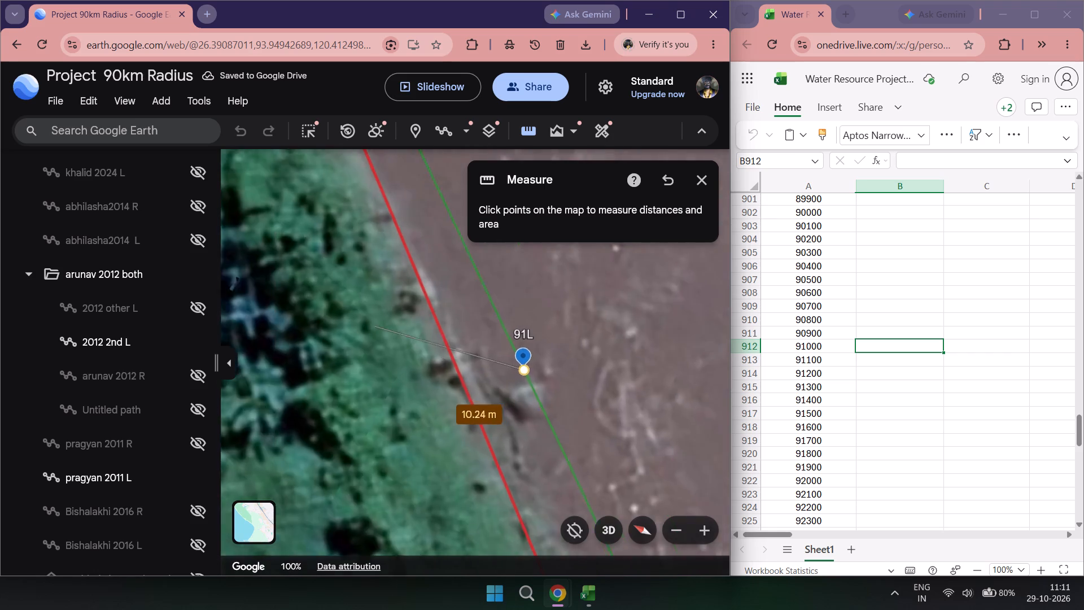
pyautogui.scroll(-12, 467, 393)
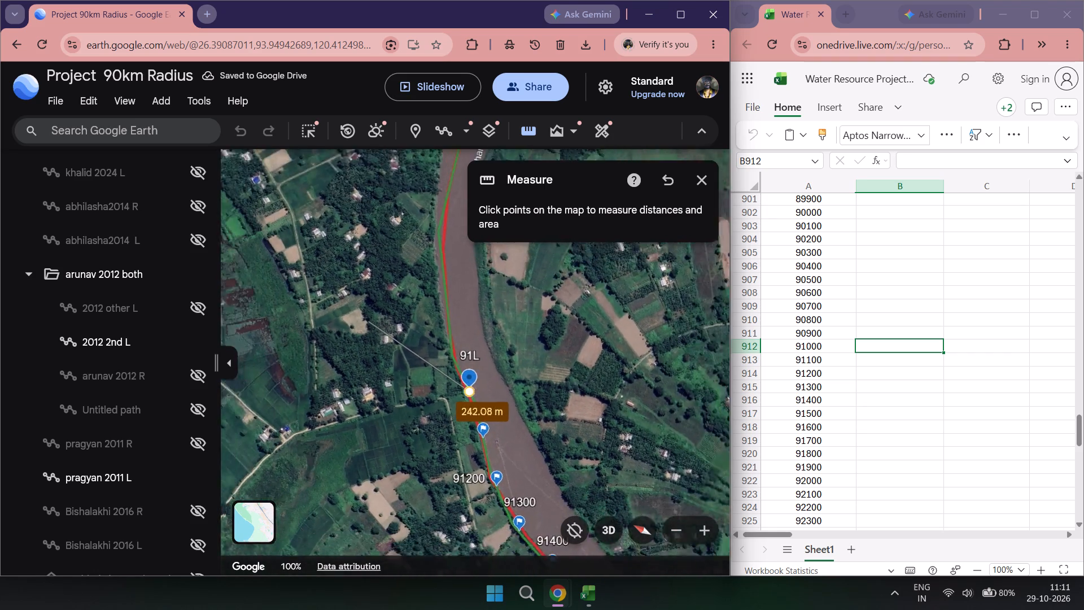
pyautogui.scroll(-3, 467, 391)
pyautogui.scroll(5, 467, 386)
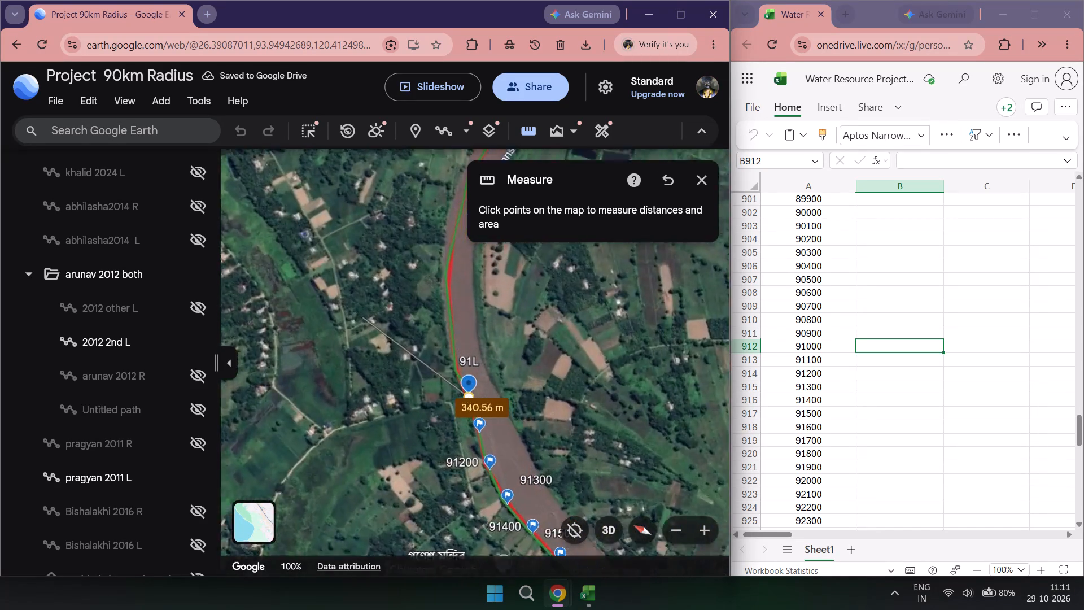
pyautogui.scroll(5, 467, 386)
pyautogui.scroll(-8, 467, 386)
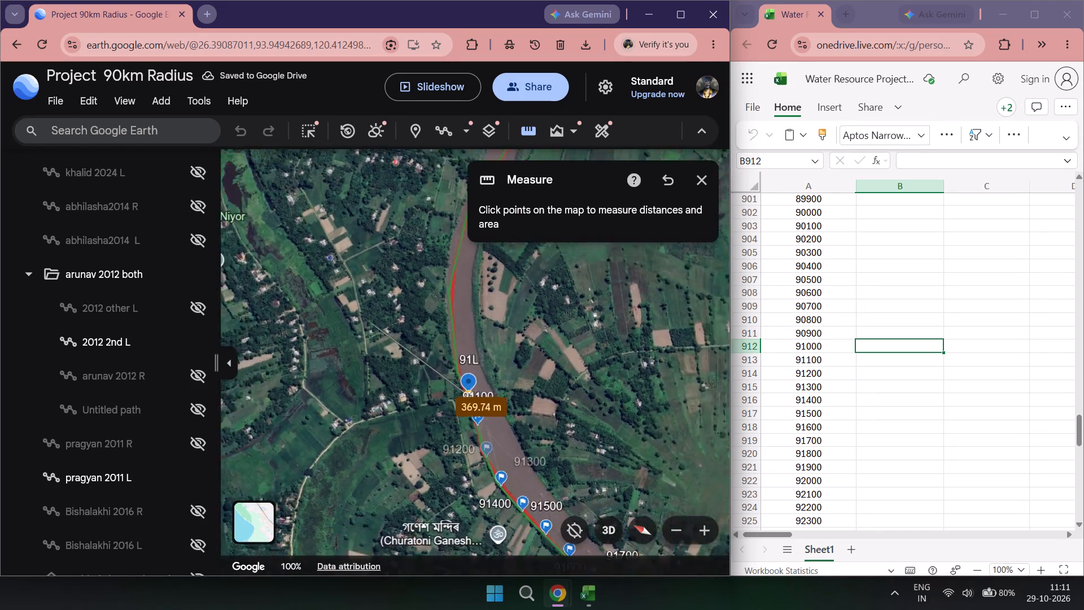
pyautogui.scroll(-7, 467, 386)
pyautogui.scroll(1, 467, 386)
pyautogui.scroll(-1, 467, 386)
pyautogui.scroll(1, 467, 386)
pyautogui.scroll(-6, 467, 386)
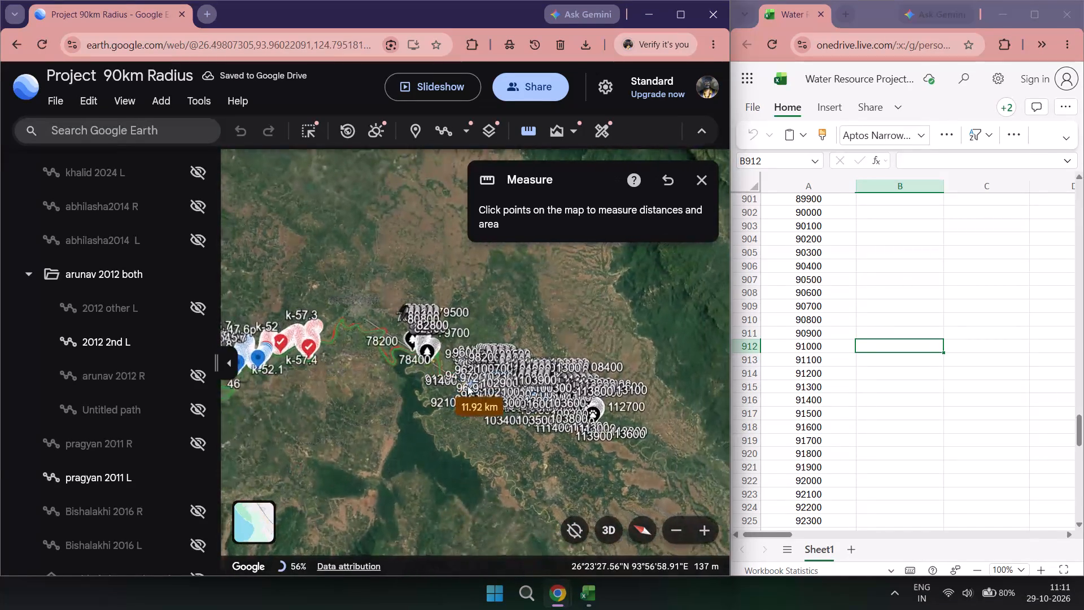
pyautogui.scroll(-2, 467, 386)
pyautogui.scroll(20, 467, 386)
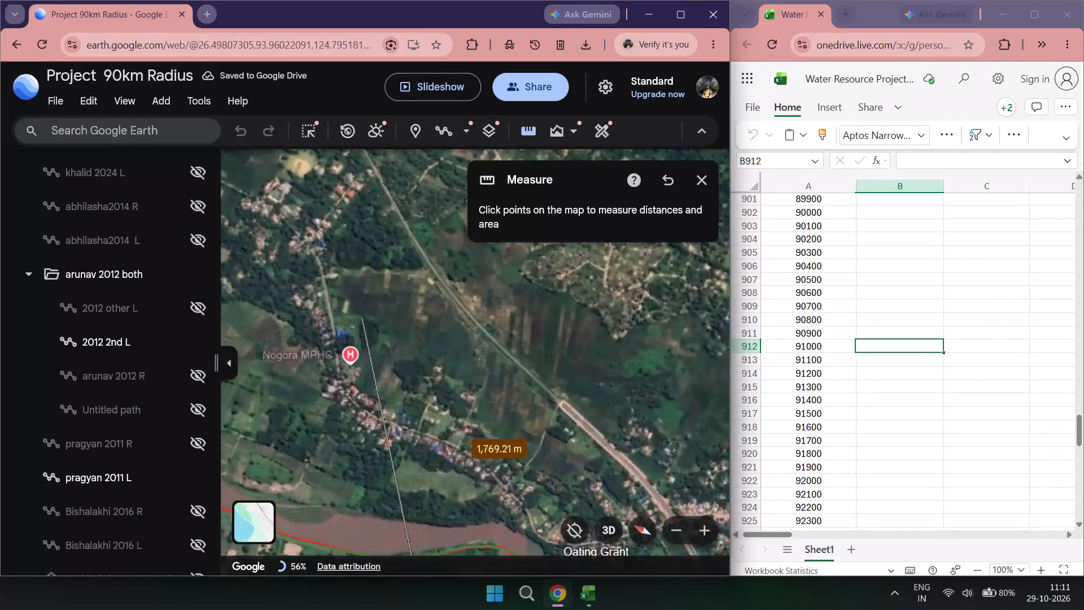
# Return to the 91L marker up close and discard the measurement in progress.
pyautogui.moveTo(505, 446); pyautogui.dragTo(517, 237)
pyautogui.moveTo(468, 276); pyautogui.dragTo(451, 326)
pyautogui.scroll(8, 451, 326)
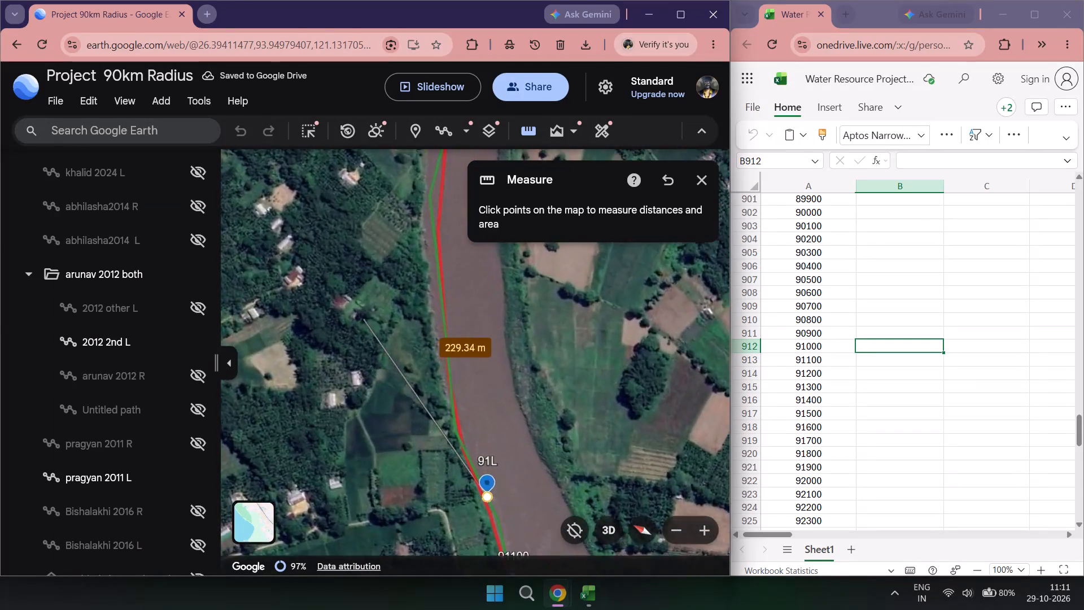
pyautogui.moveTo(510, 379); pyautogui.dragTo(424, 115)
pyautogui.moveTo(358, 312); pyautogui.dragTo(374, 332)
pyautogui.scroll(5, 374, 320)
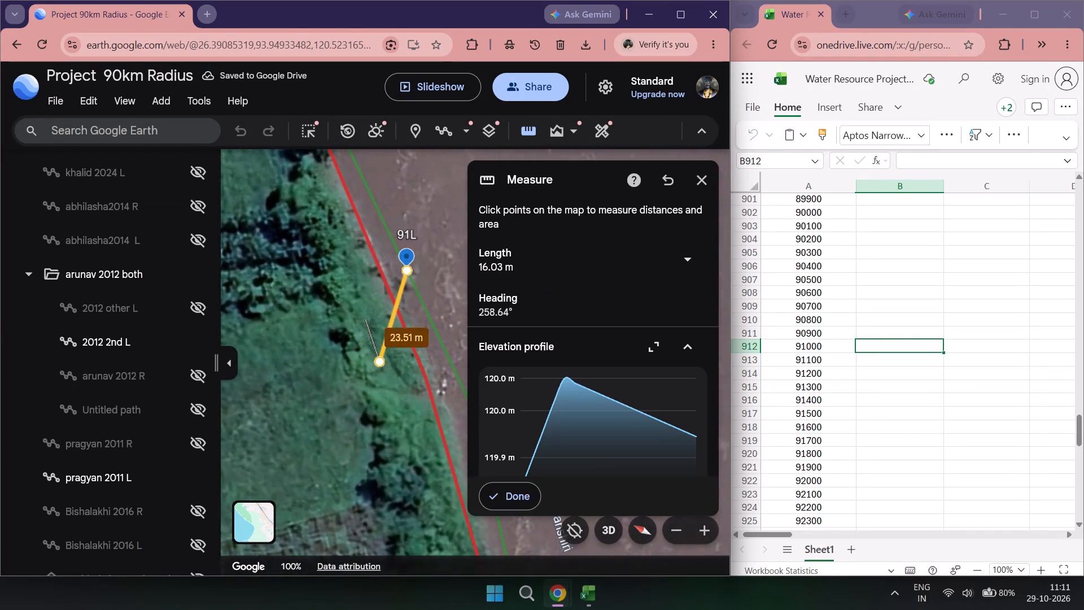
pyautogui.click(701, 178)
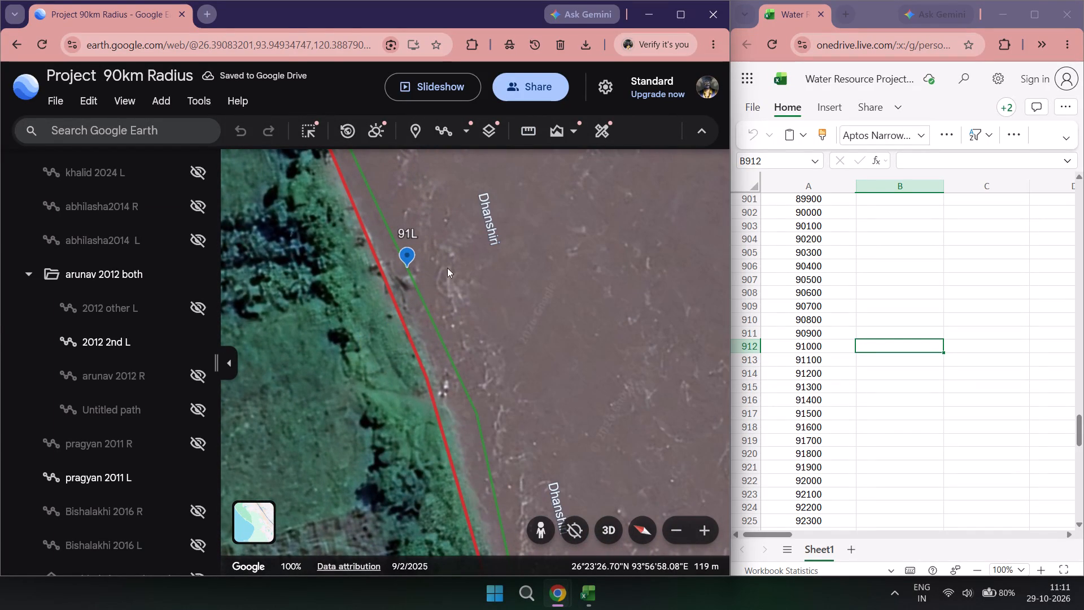
# Measure the distance from the 91L marker on the green bank line to the red bank line.
pyautogui.click(533, 128)
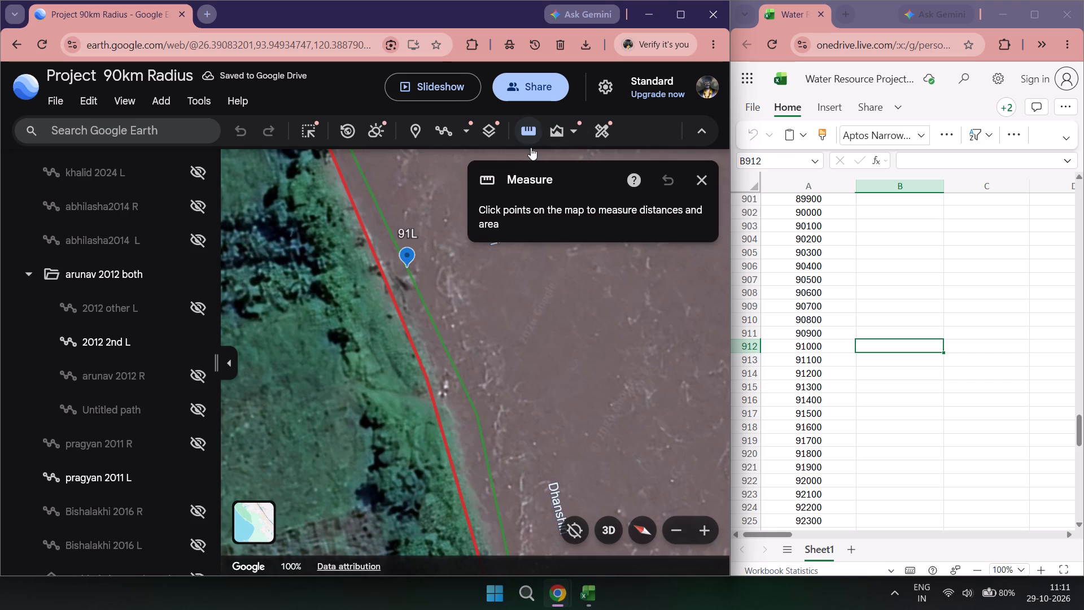
pyautogui.scroll(5, 470, 288)
pyautogui.moveTo(373, 280); pyautogui.dragTo(591, 363)
pyautogui.moveTo(603, 354); pyautogui.dragTo(331, 208)
pyautogui.moveTo(280, 189); pyautogui.dragTo(353, 300)
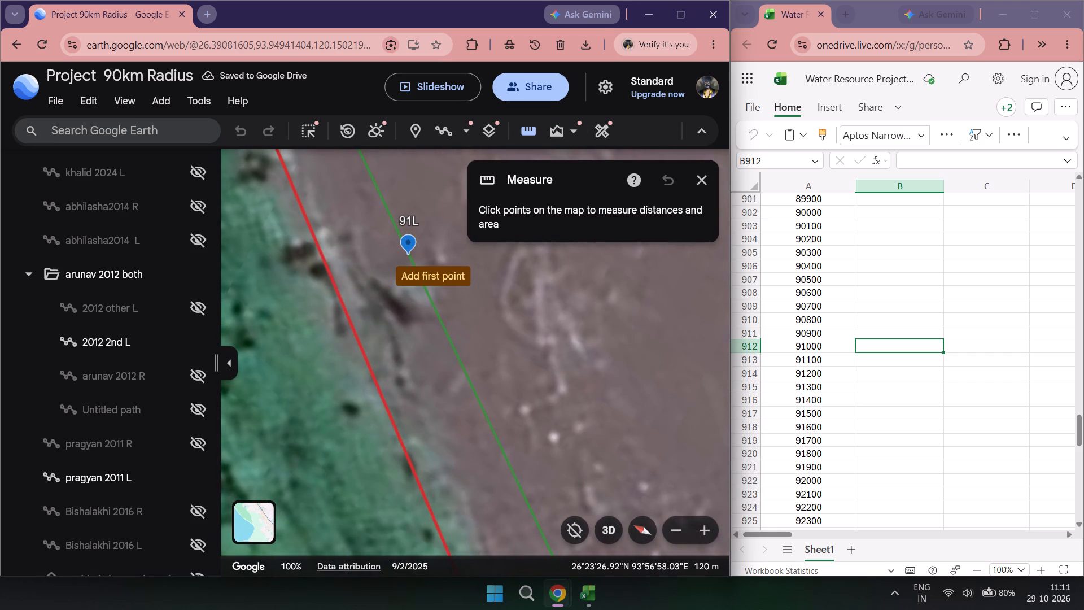
pyautogui.click(409, 255)
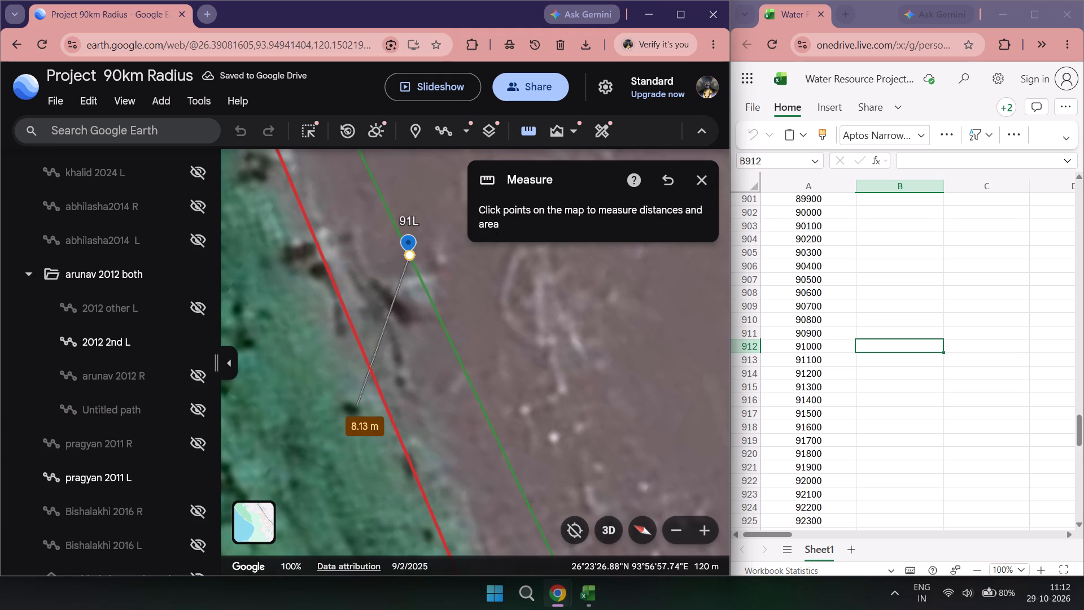
# Hide the 2012 2nd L path and show it again to identify its line on the map.
pyautogui.click(199, 345)
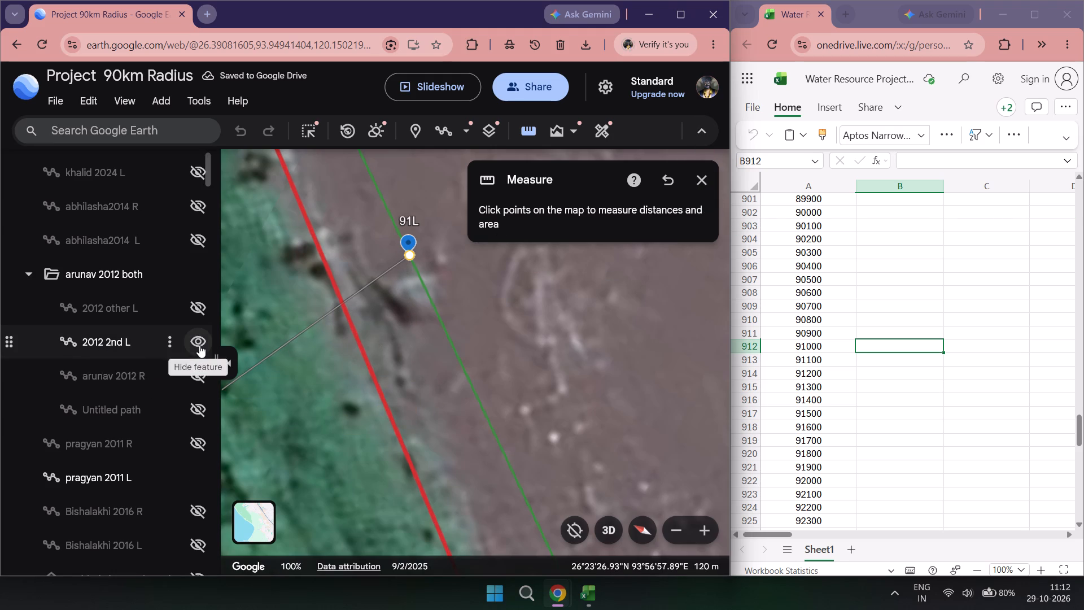
pyautogui.click(199, 345)
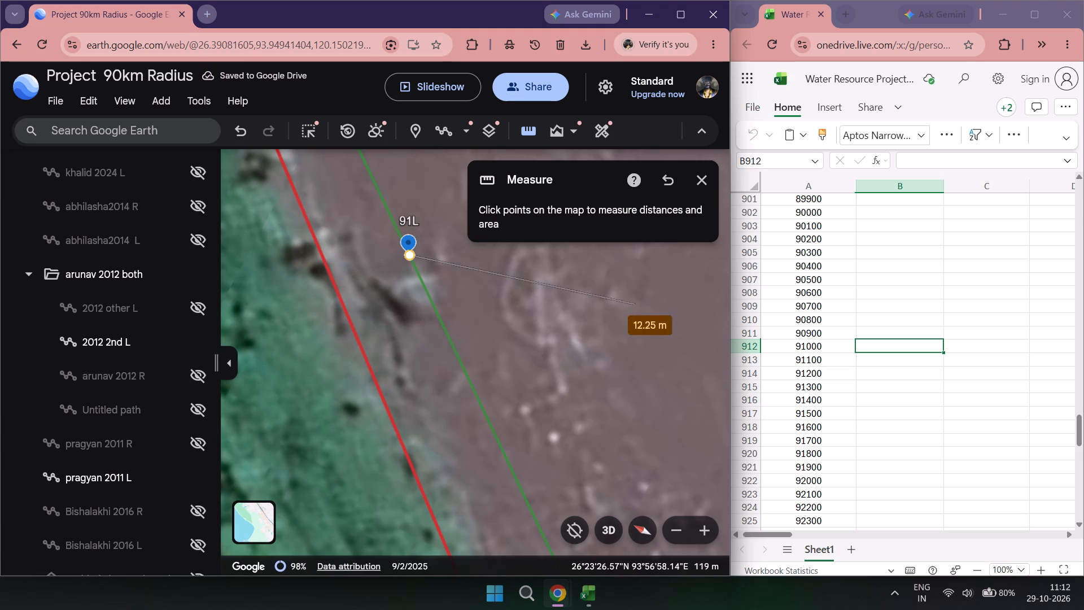
# Record -4.15 in column B for chainage 91000 in the workbook, and close the 91L measurement.
pyautogui.scroll(-7, 972, 270)
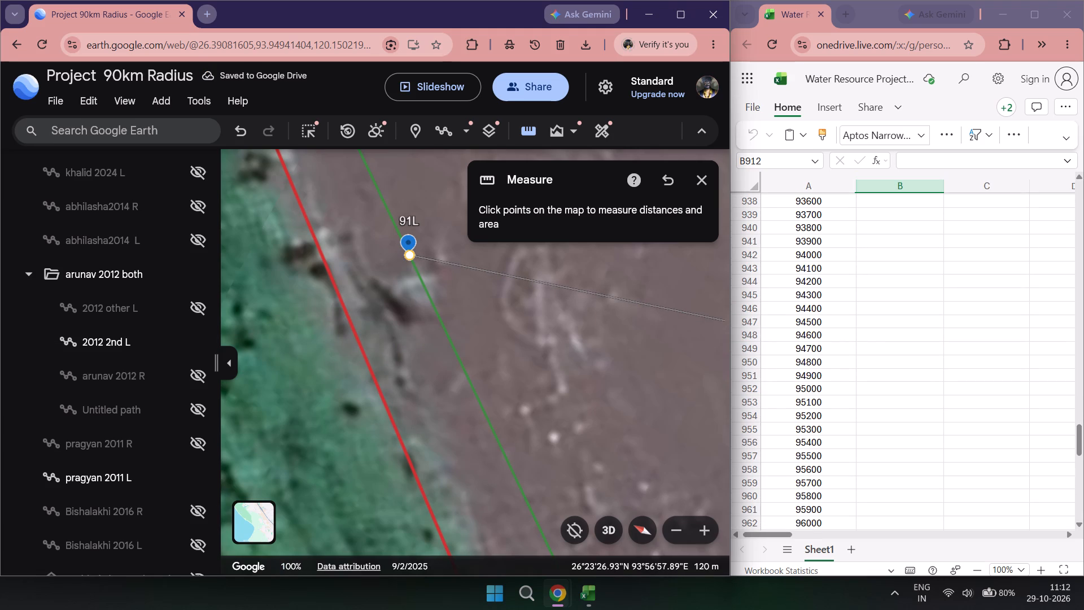
pyautogui.scroll(8, 882, 330)
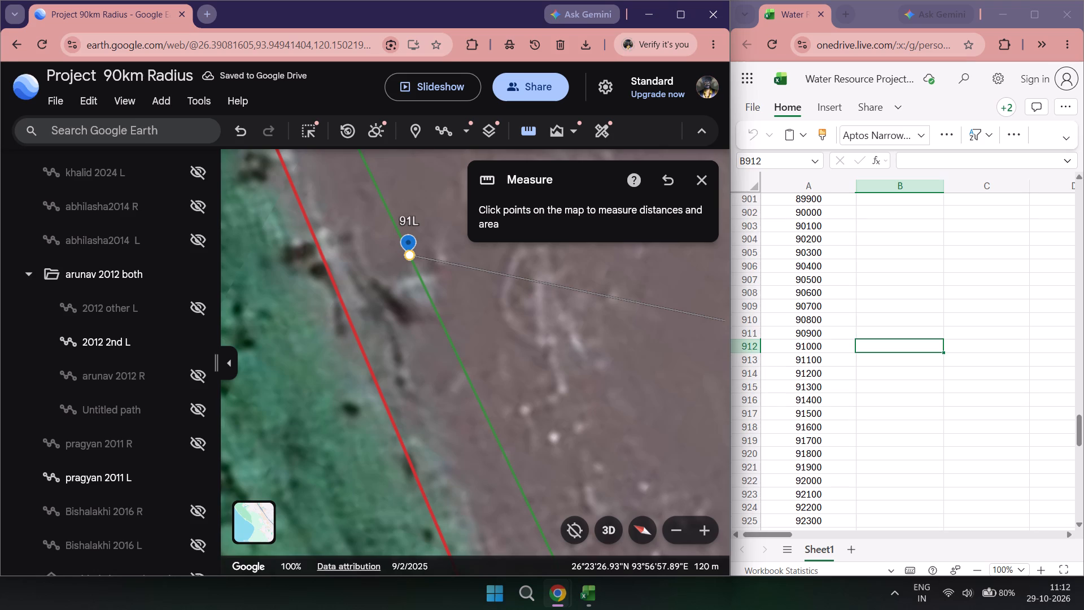
pyautogui.doubleClick(875, 420)
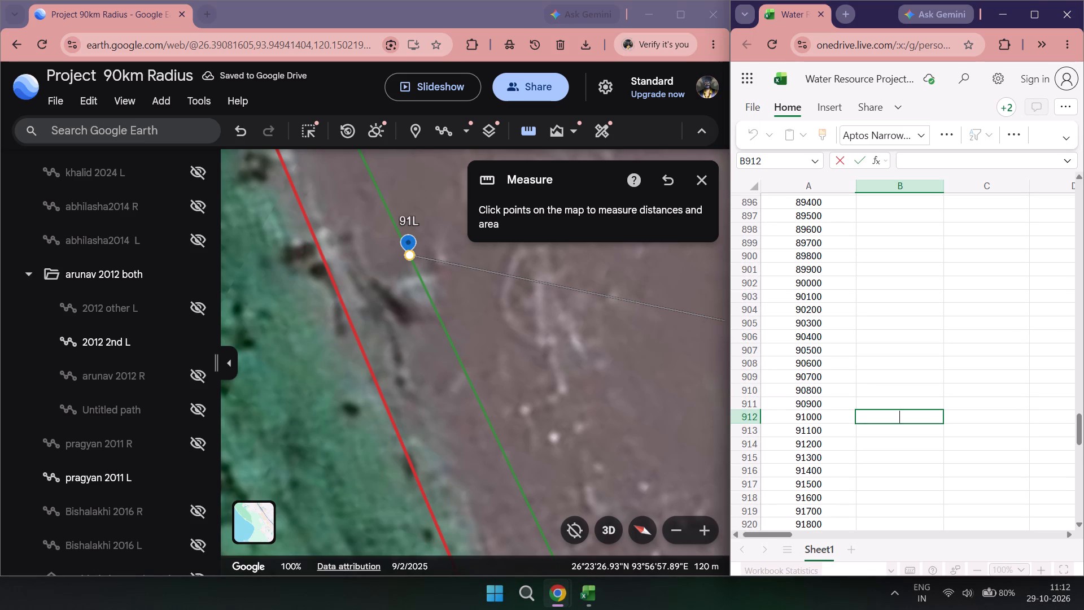
pyautogui.press('-')
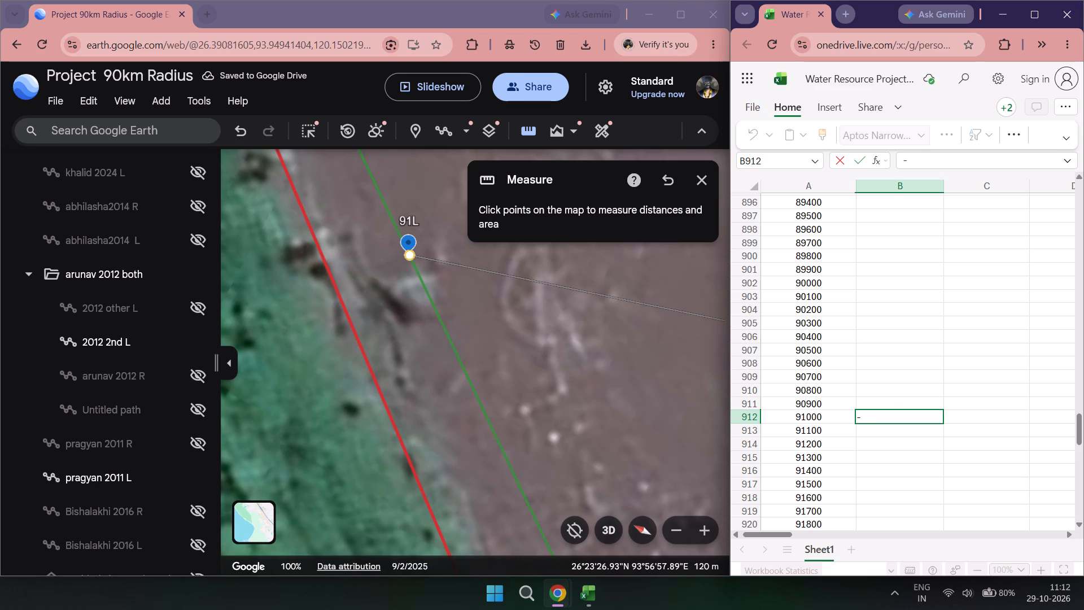
pyautogui.press('4')
pyautogui.press('.')
pyautogui.press('1')
pyautogui.press('5')
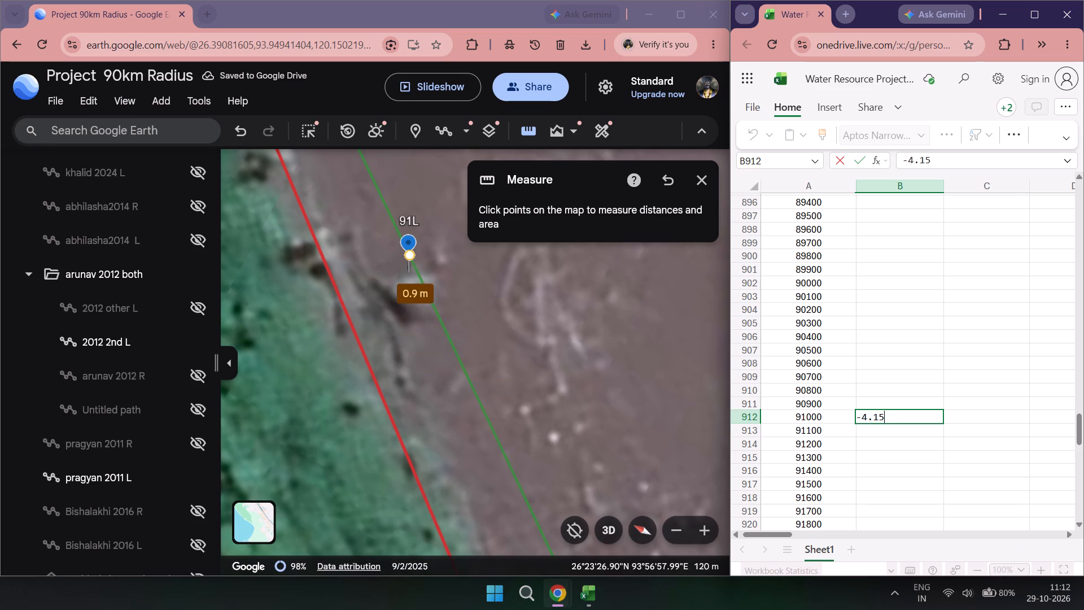
pyautogui.click(701, 186)
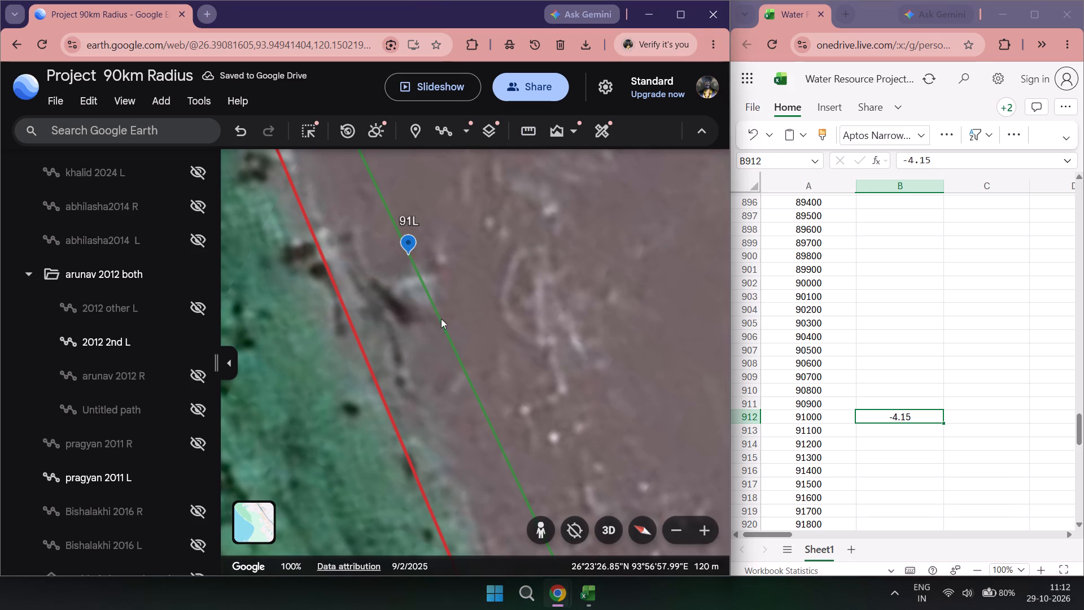
# Follow the green bank line from the 91L marker to the 91100 marker and view it up close.
pyautogui.scroll(-2, 477, 390)
pyautogui.moveTo(477, 390); pyautogui.dragTo(417, 169)
pyautogui.scroll(-3, 502, 465)
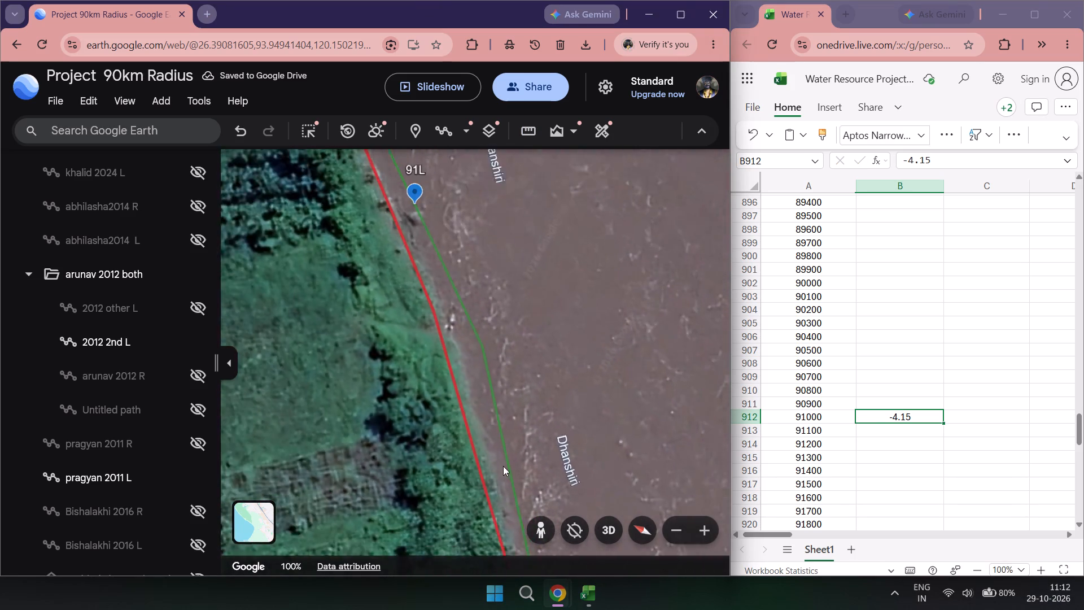
pyautogui.moveTo(551, 456); pyautogui.dragTo(570, 288)
pyautogui.moveTo(543, 406); pyautogui.dragTo(535, 430)
pyautogui.scroll(4, 536, 425)
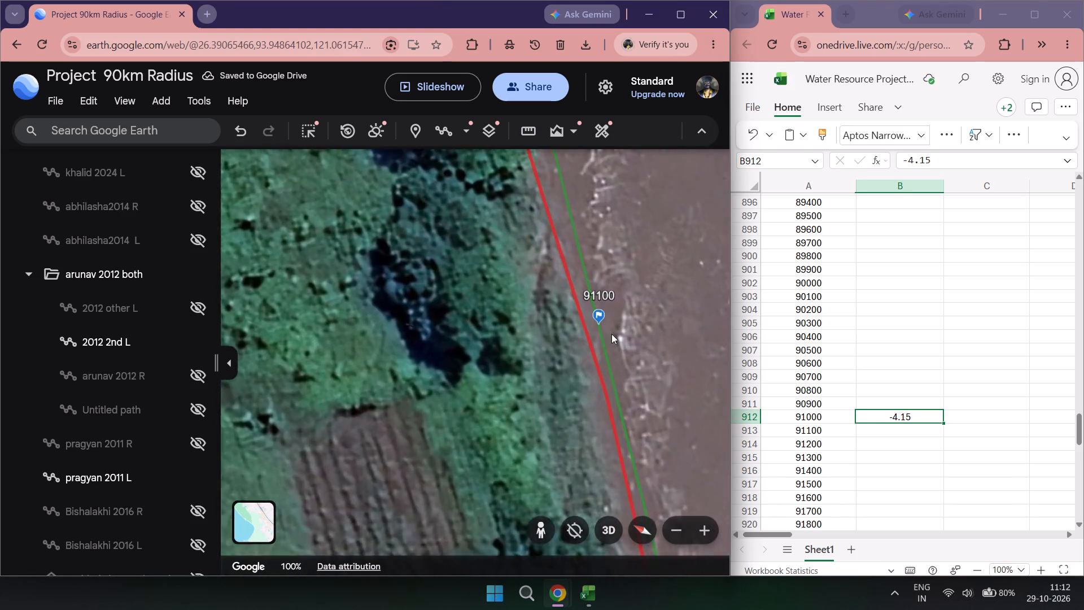
pyautogui.moveTo(613, 332); pyautogui.dragTo(601, 403)
pyautogui.scroll(4, 601, 403)
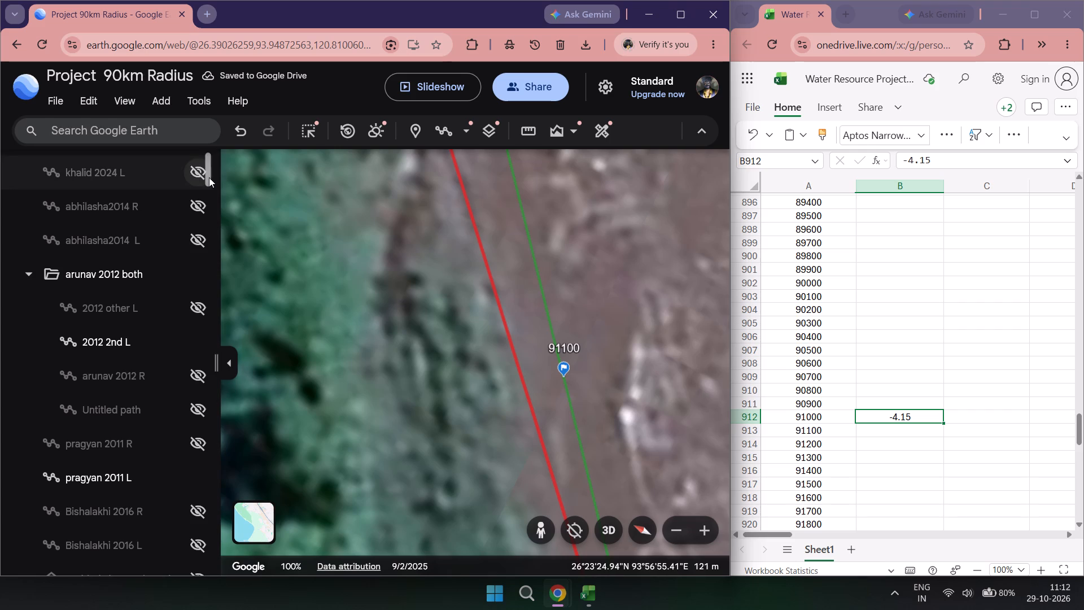
# Find the 91100 placemark in the project's feature list, then open its details and centre the map on it.
pyautogui.moveTo(207, 177); pyautogui.dragTo(195, 609)
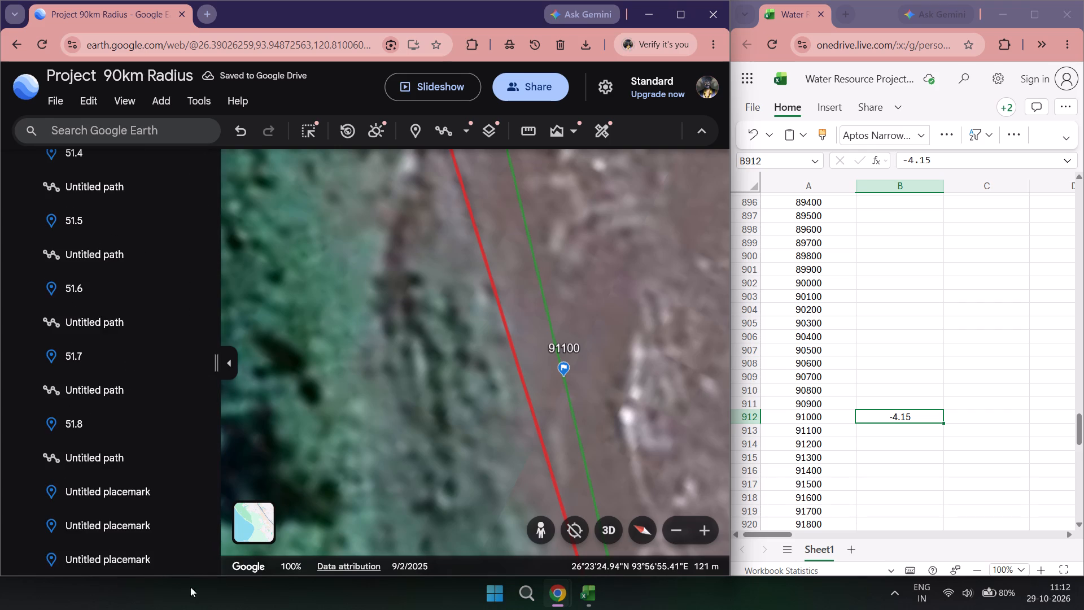
pyautogui.scroll(-1, 154, 350)
pyautogui.scroll(17, 141, 350)
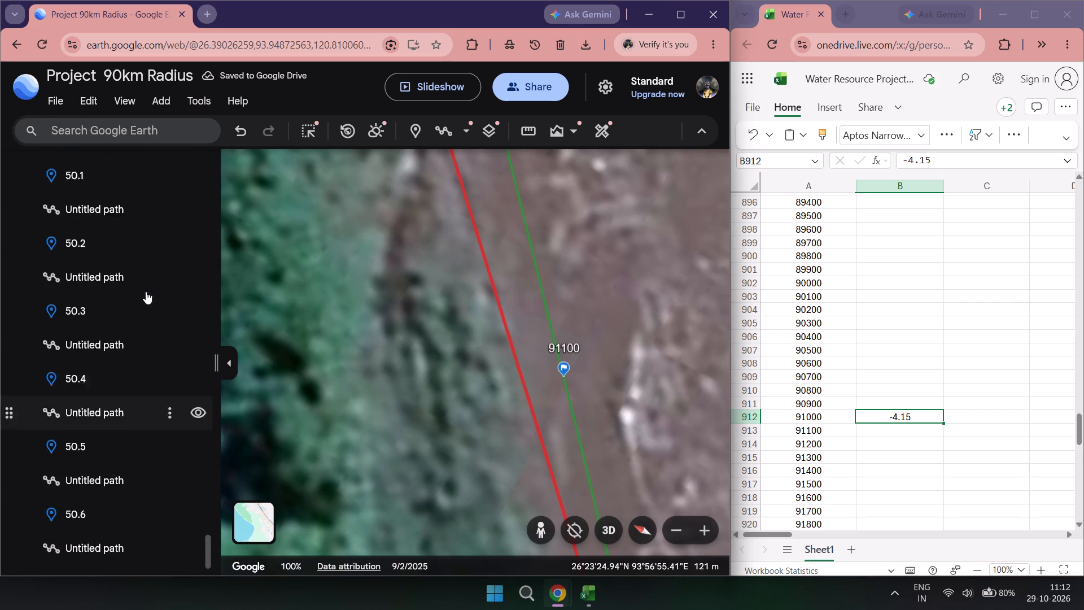
pyautogui.scroll(20, 146, 291)
pyautogui.scroll(8, 146, 291)
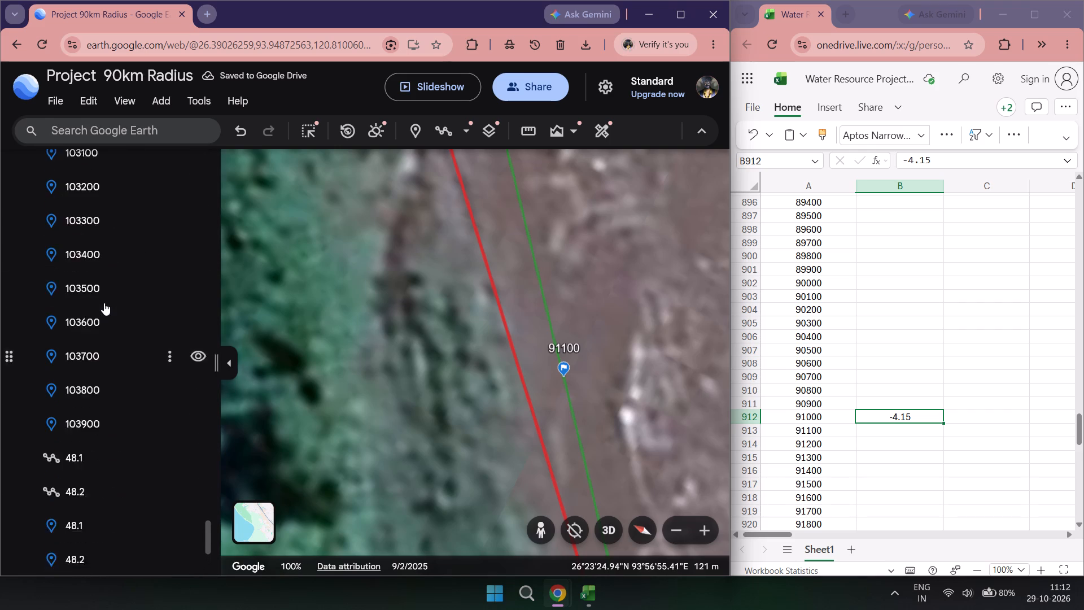
pyautogui.scroll(19, 104, 303)
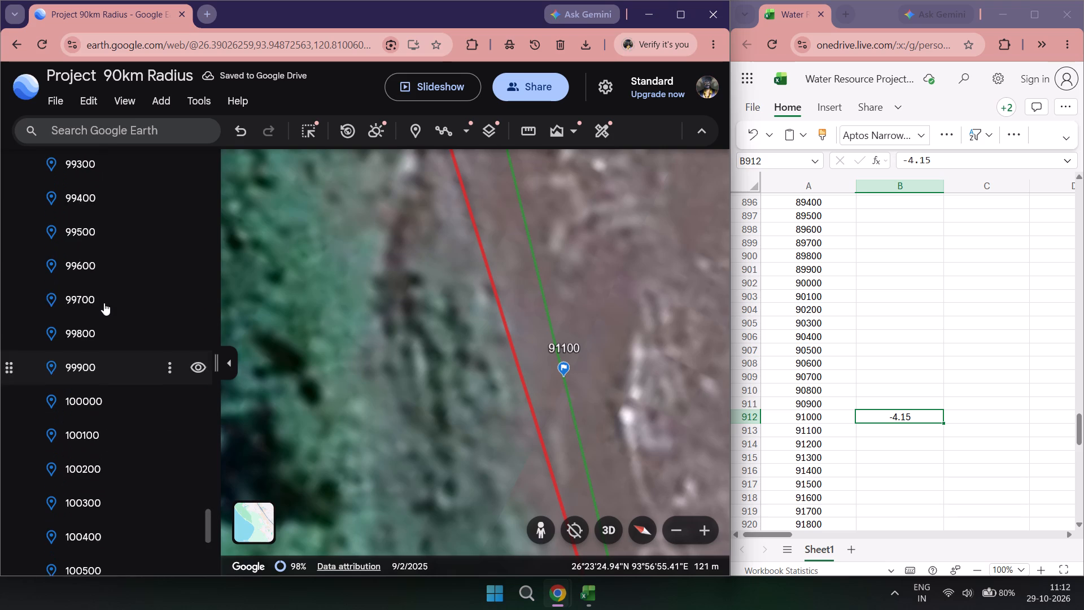
pyautogui.scroll(20, 104, 303)
pyautogui.scroll(2, 104, 303)
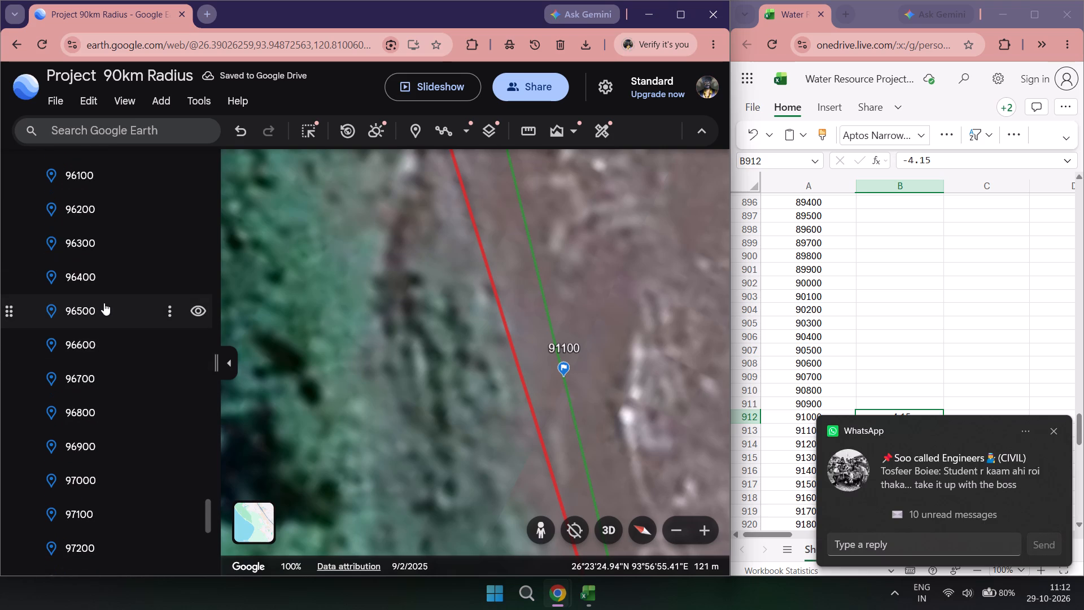
pyautogui.scroll(20, 104, 303)
pyautogui.scroll(2, 104, 303)
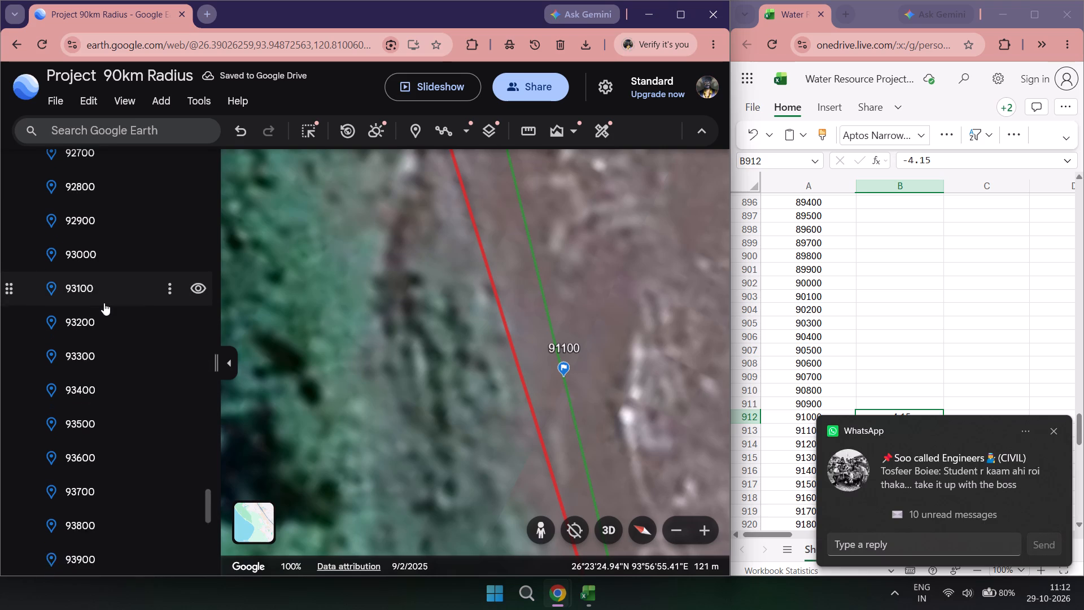
pyautogui.scroll(13, 104, 303)
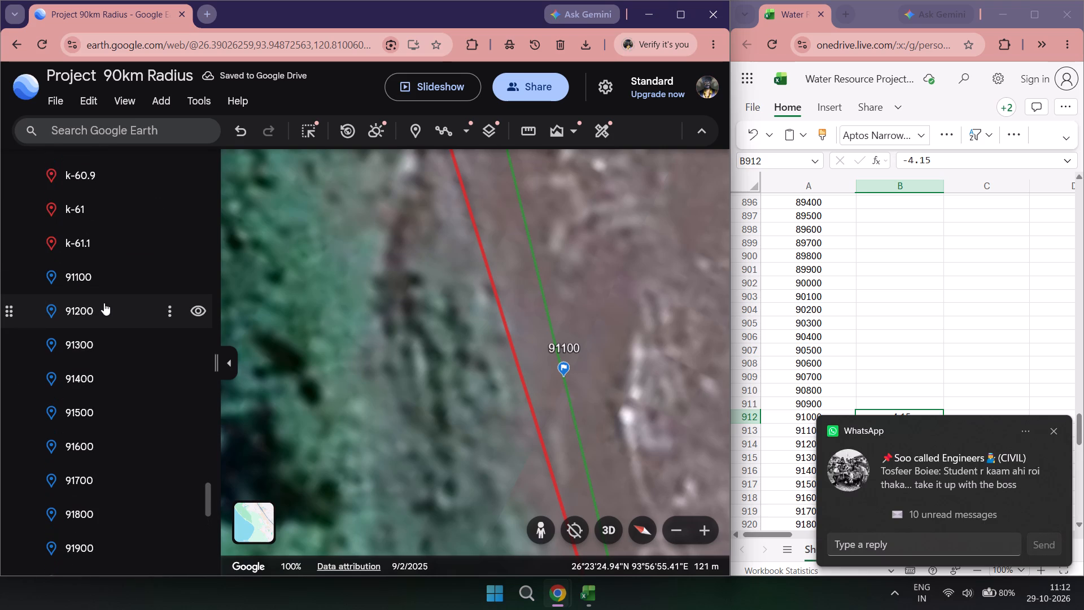
pyautogui.scroll(1, 104, 303)
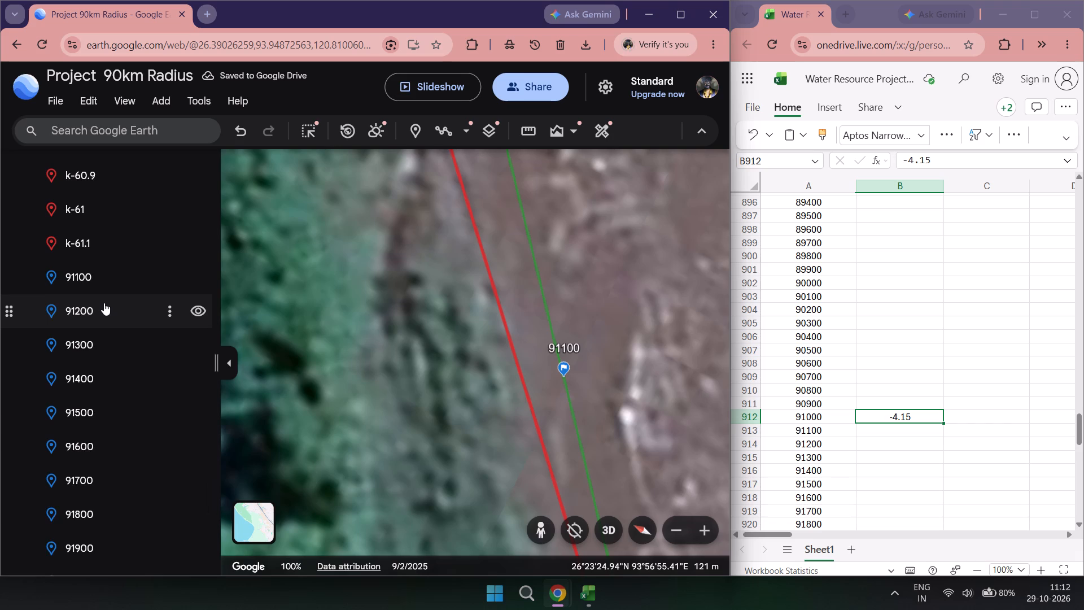
pyautogui.doubleClick(85, 334)
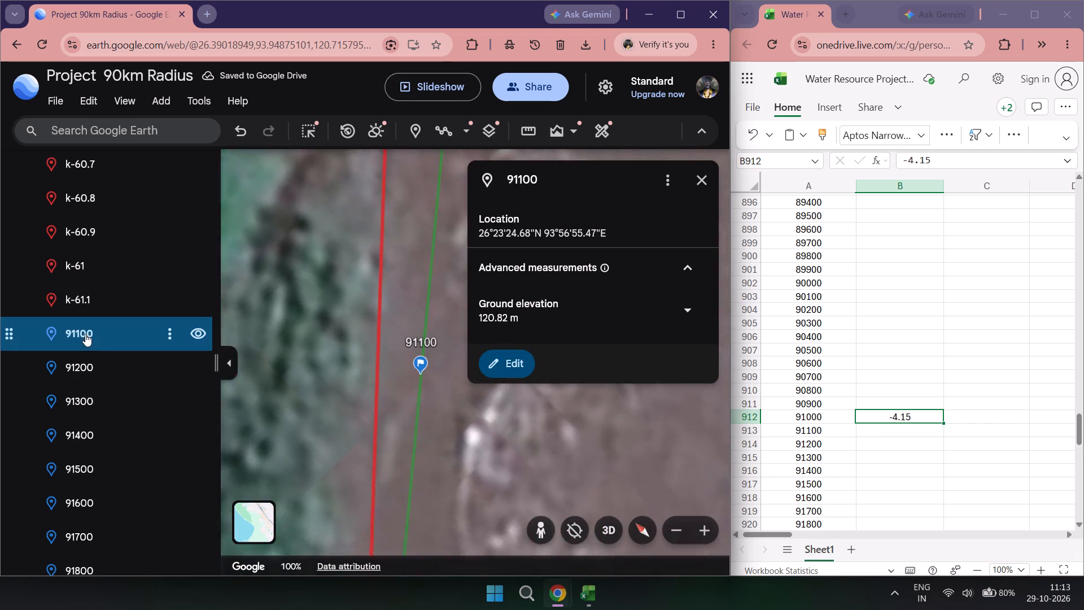
# Close the 91100 marker's details and measure from that marker on the green line to the red bank line.
pyautogui.click(699, 176)
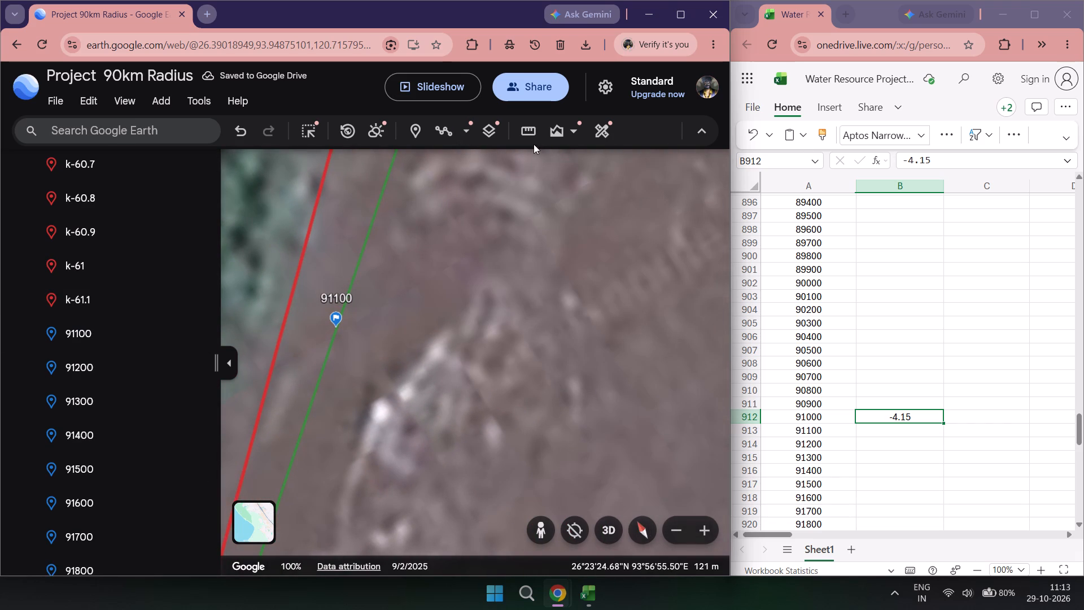
pyautogui.click(530, 139)
pyautogui.scroll(4, 328, 332)
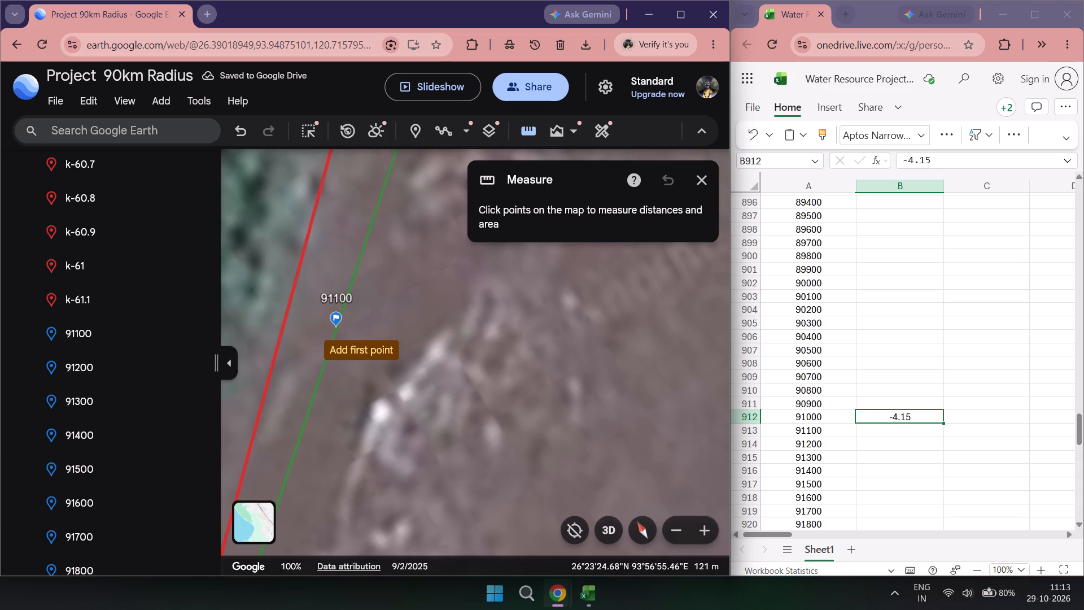
pyautogui.click(335, 329)
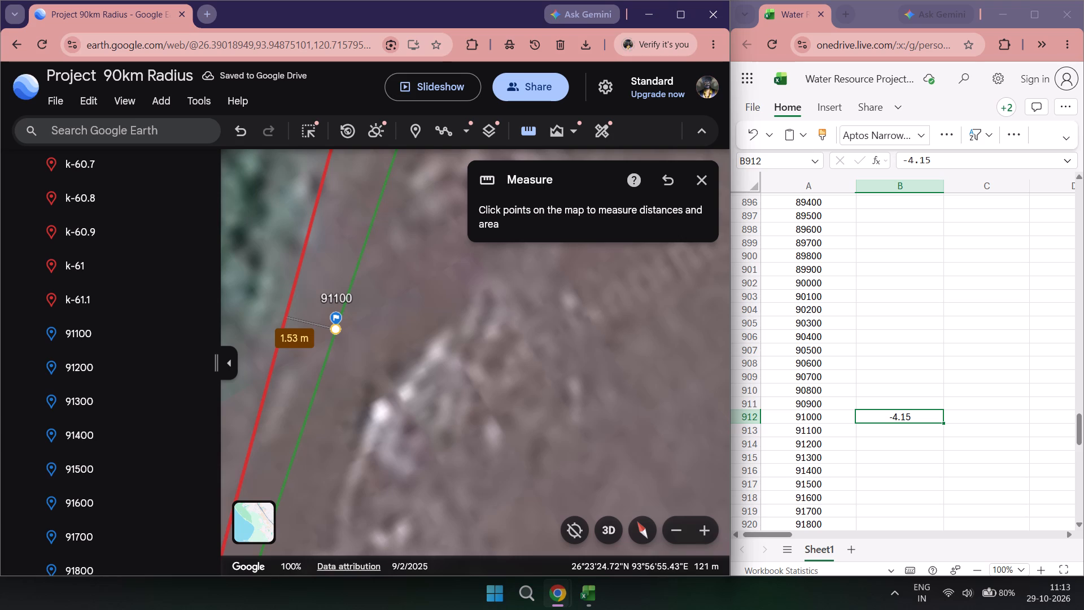
# Enter 1.53 in column B for chainage 91100 in the workbook.
pyautogui.doubleClick(916, 428)
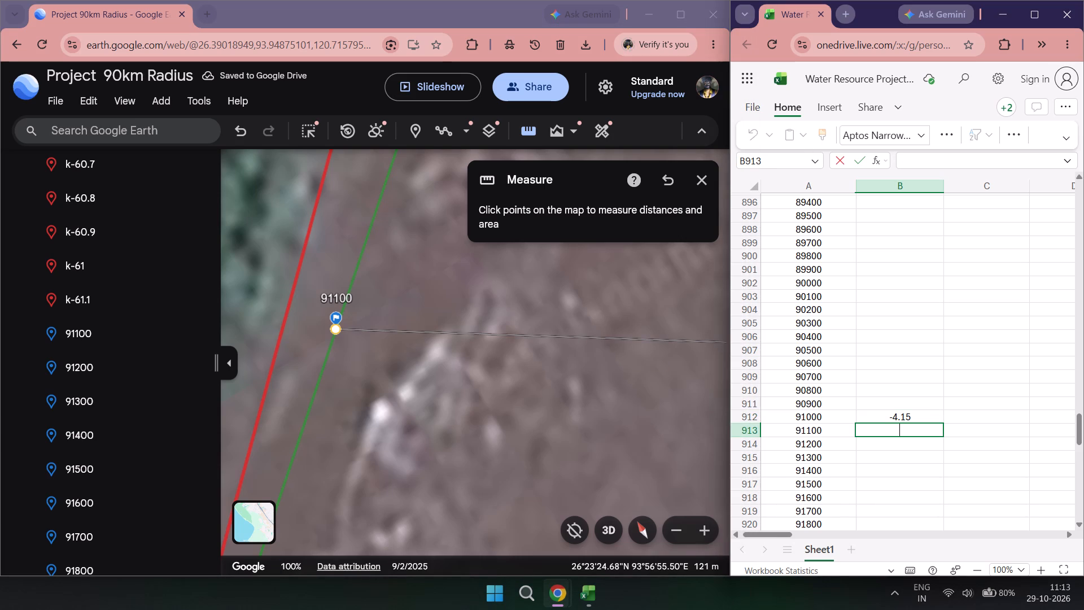
pyautogui.write('1.5')
pyautogui.press('3')
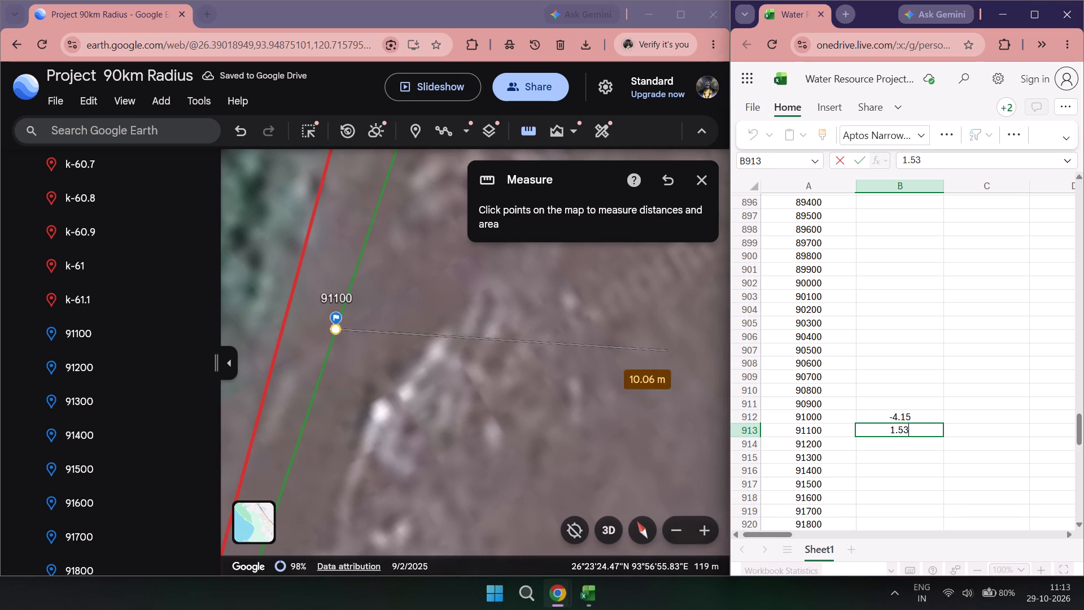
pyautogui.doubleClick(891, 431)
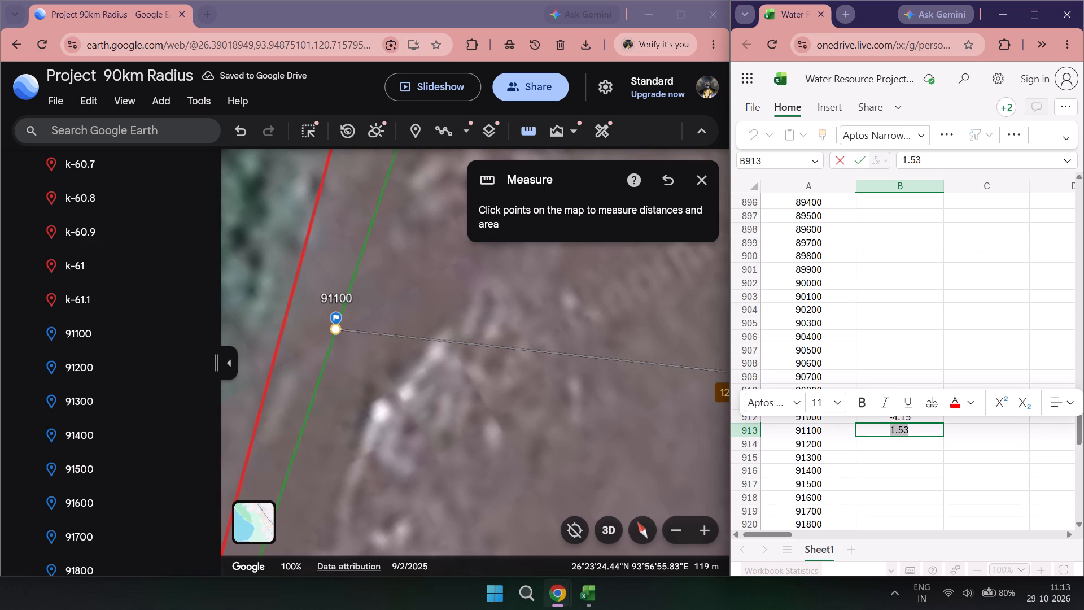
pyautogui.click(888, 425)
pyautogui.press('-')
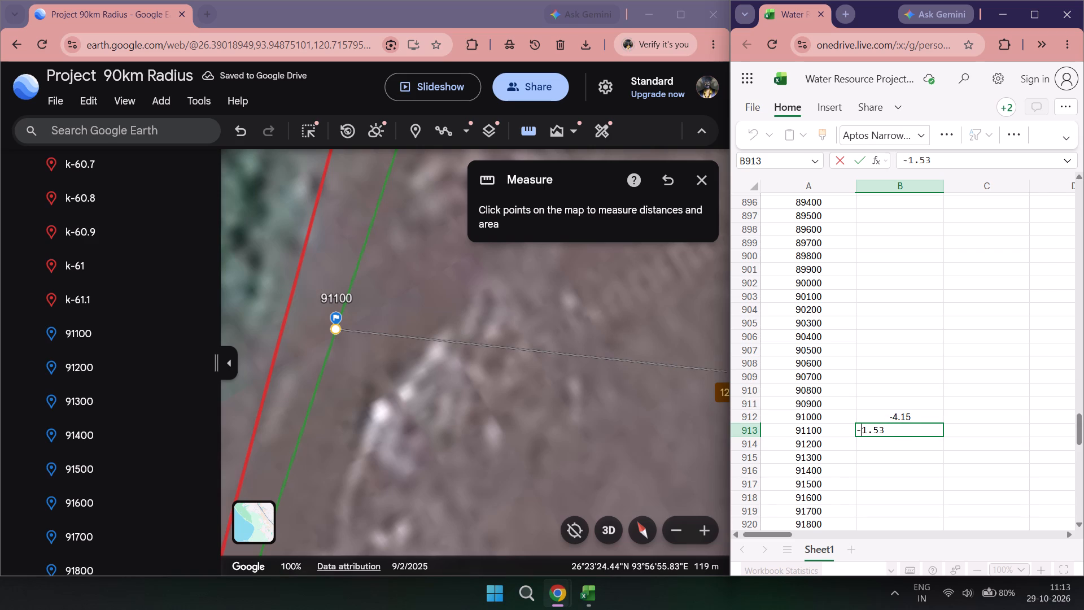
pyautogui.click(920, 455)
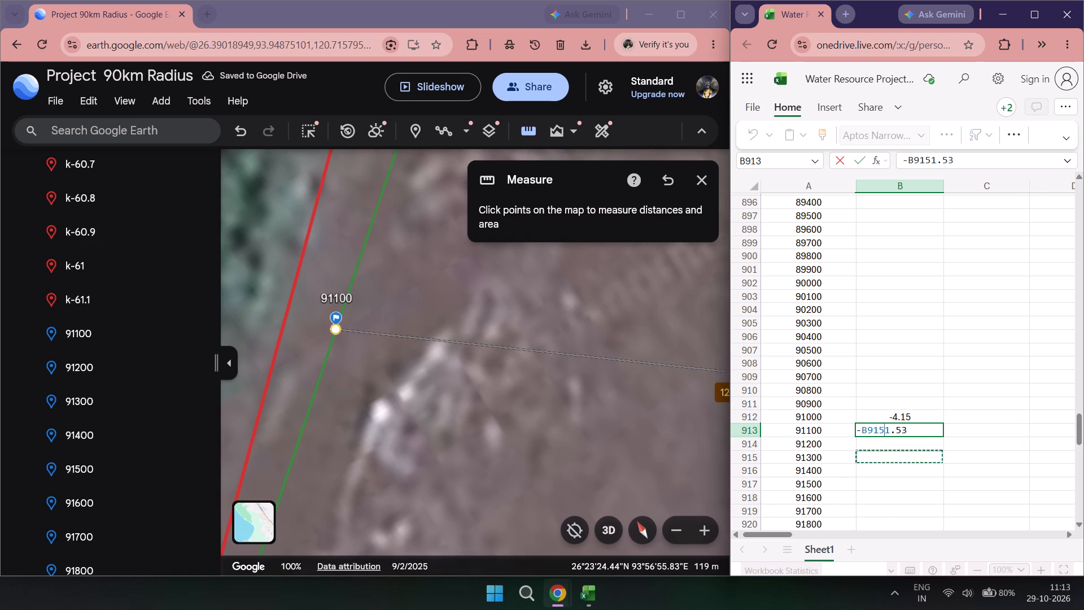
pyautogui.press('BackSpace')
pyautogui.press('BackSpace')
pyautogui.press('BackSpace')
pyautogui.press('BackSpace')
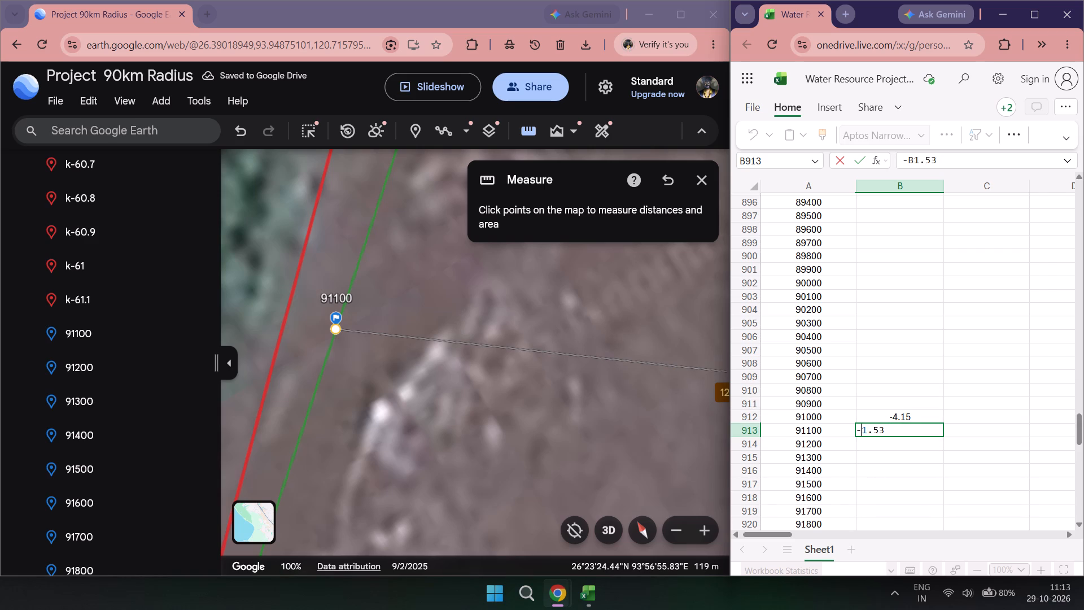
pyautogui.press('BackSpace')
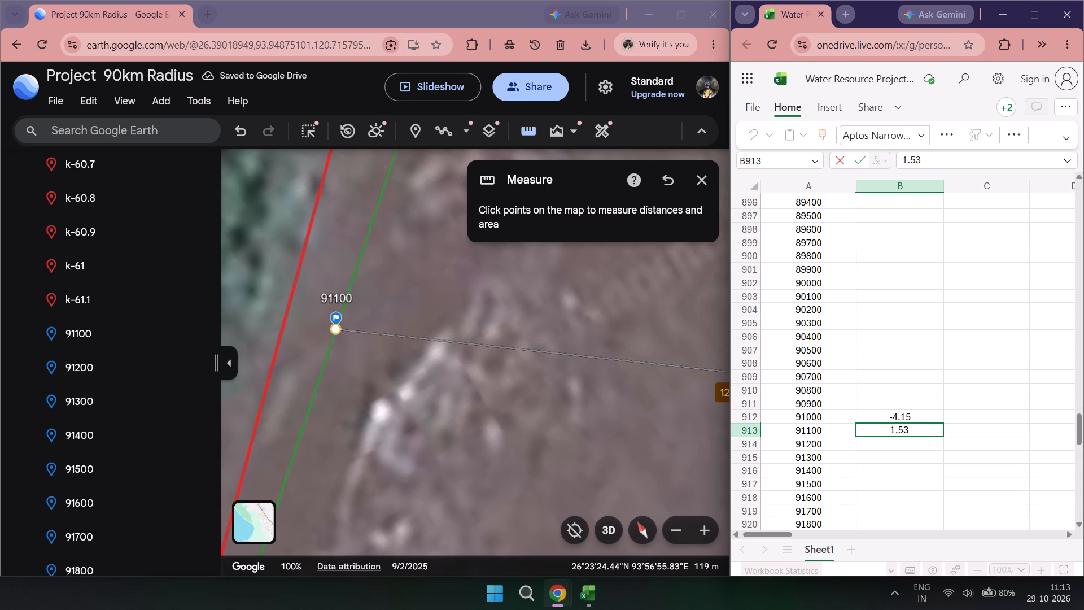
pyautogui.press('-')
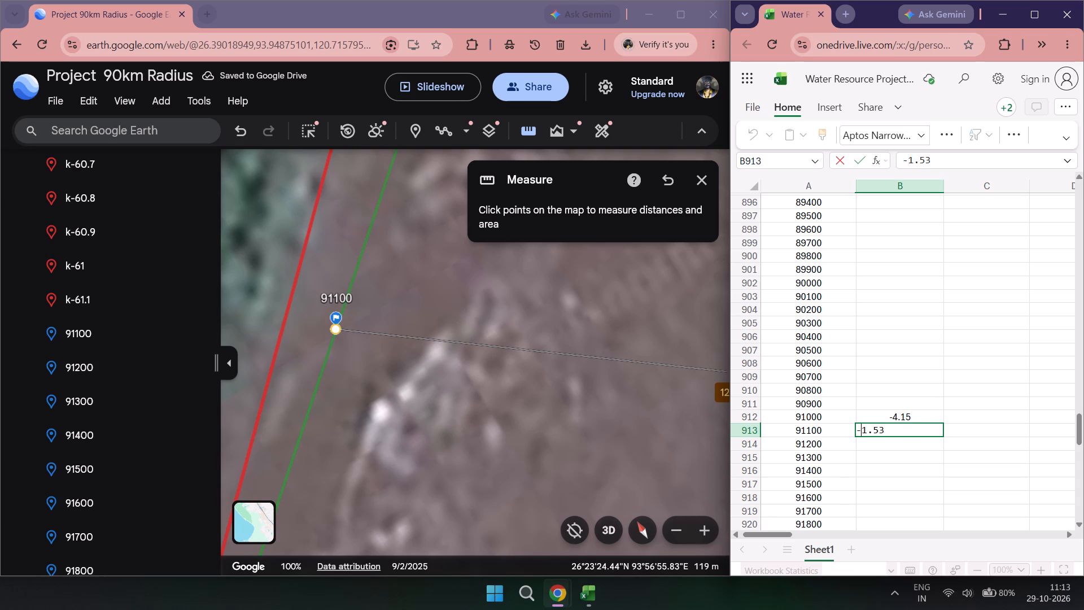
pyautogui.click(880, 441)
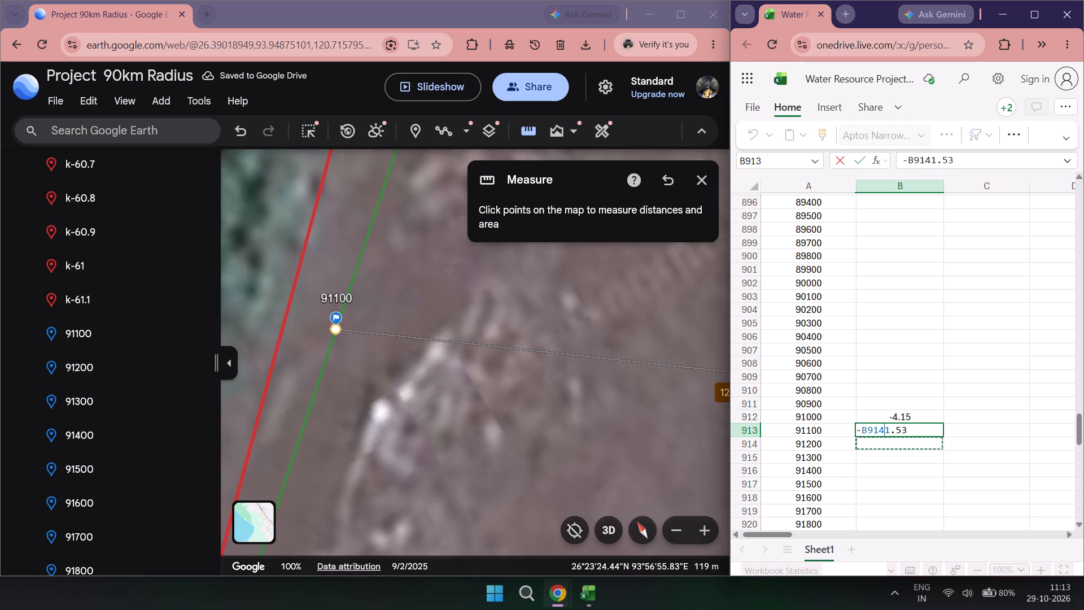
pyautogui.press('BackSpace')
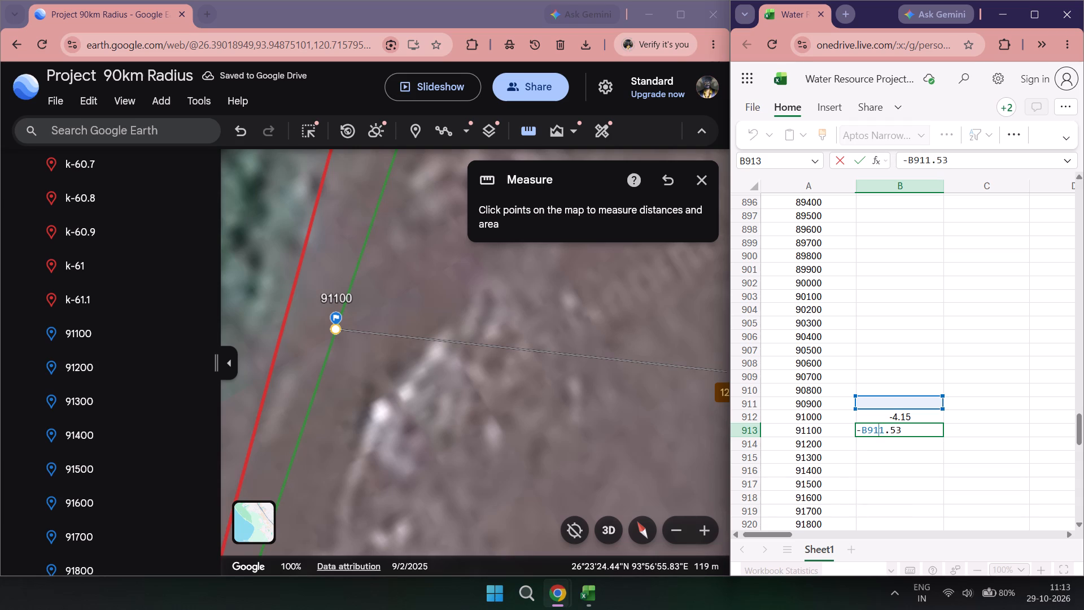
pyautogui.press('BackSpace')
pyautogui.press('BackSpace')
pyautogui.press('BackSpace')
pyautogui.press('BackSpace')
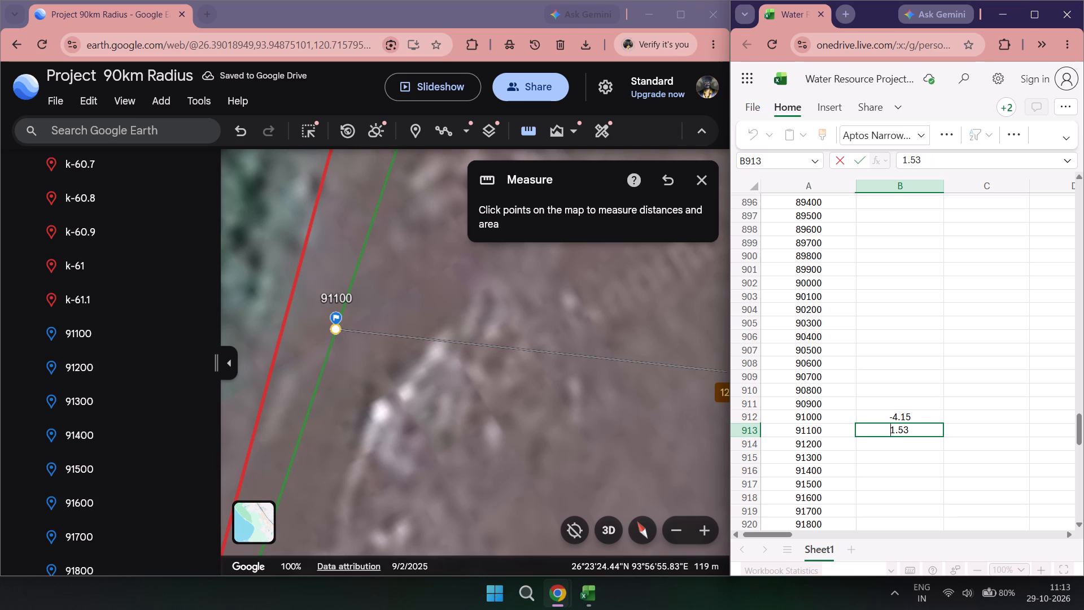
# Replace the column B value for chainage 91100 with -1.53 in the workbook.
pyautogui.click(906, 432)
pyautogui.click(932, 433)
pyautogui.press('BackSpace')
pyautogui.press('BackSpace')
pyautogui.press('BackSpace')
pyautogui.press('BackSpace')
pyautogui.press('-')
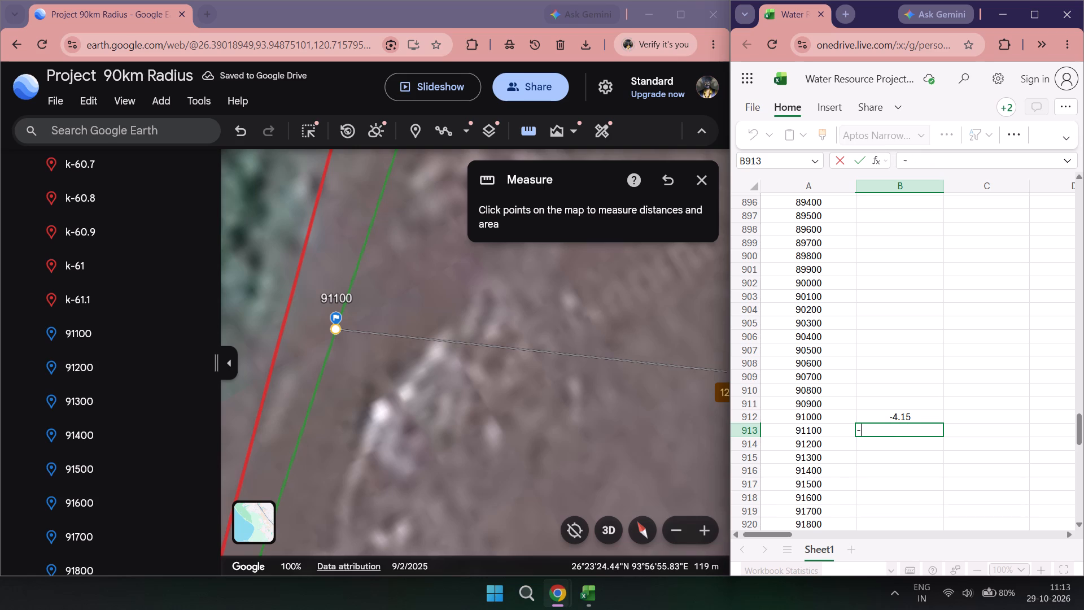
pyautogui.write('1.')
pyautogui.press('5')
pyautogui.press('3')
pyautogui.click(881, 450)
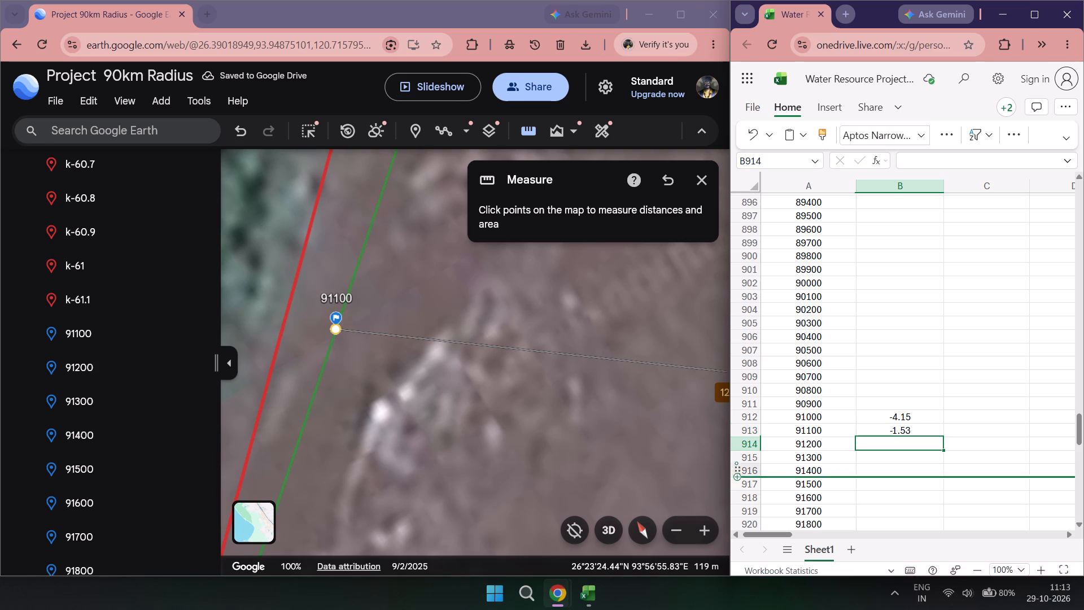
# Go to the 91200 marker in Google Earth and start a fresh measurement from it on the green line across to the red bank line.
pyautogui.doubleClick(104, 376)
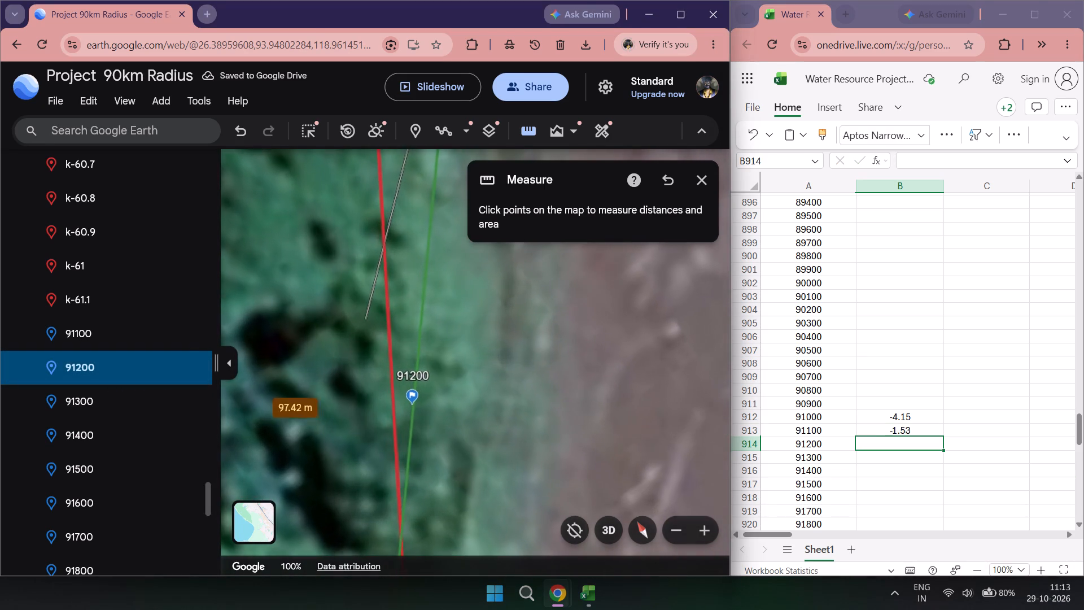
pyautogui.click(697, 178)
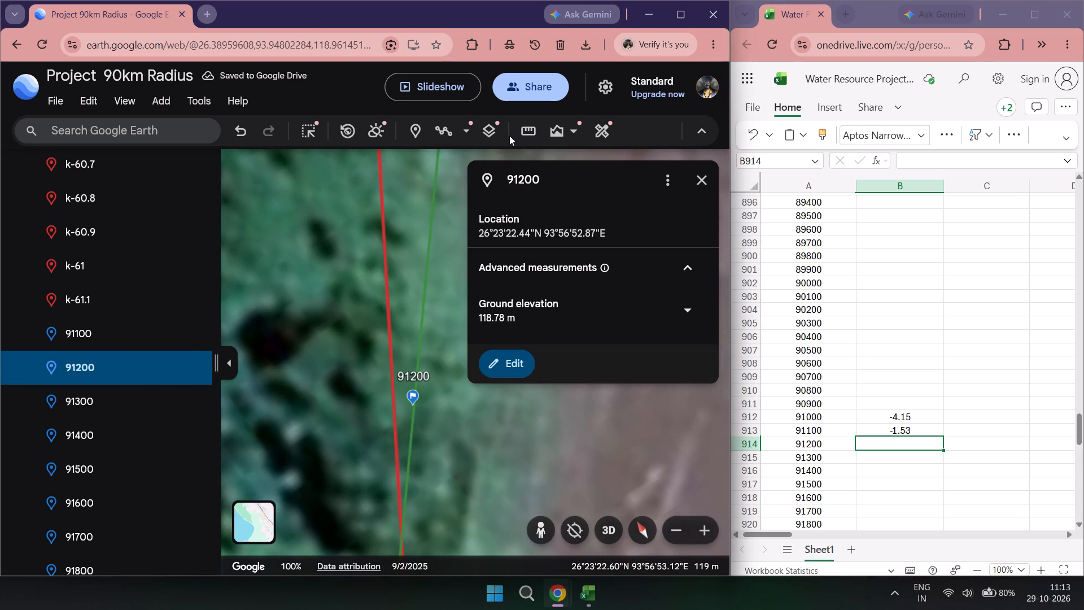
pyautogui.click(520, 128)
pyautogui.scroll(4, 401, 402)
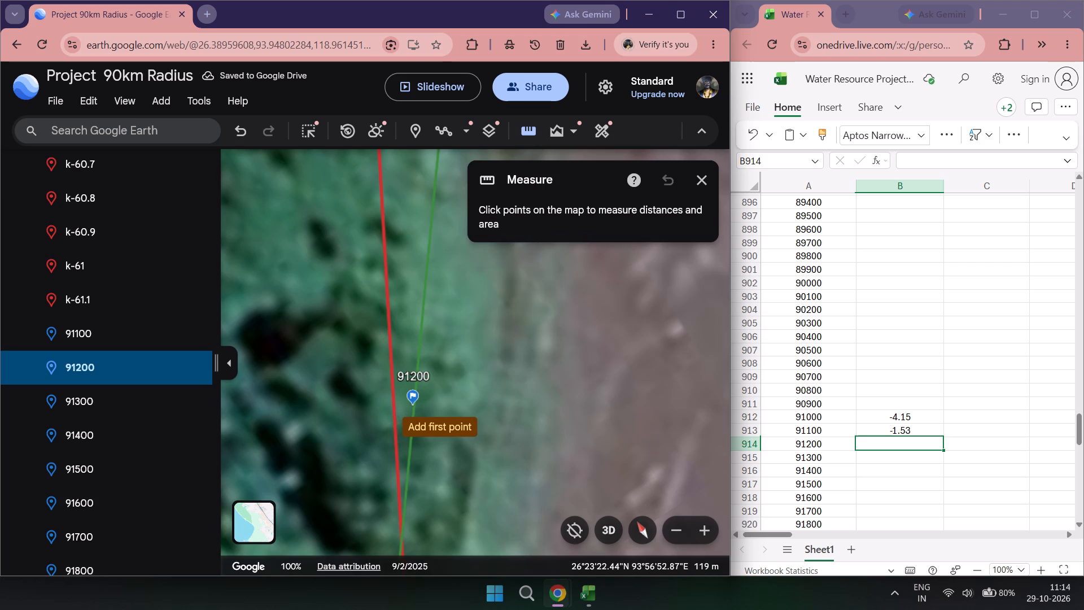
pyautogui.click(414, 406)
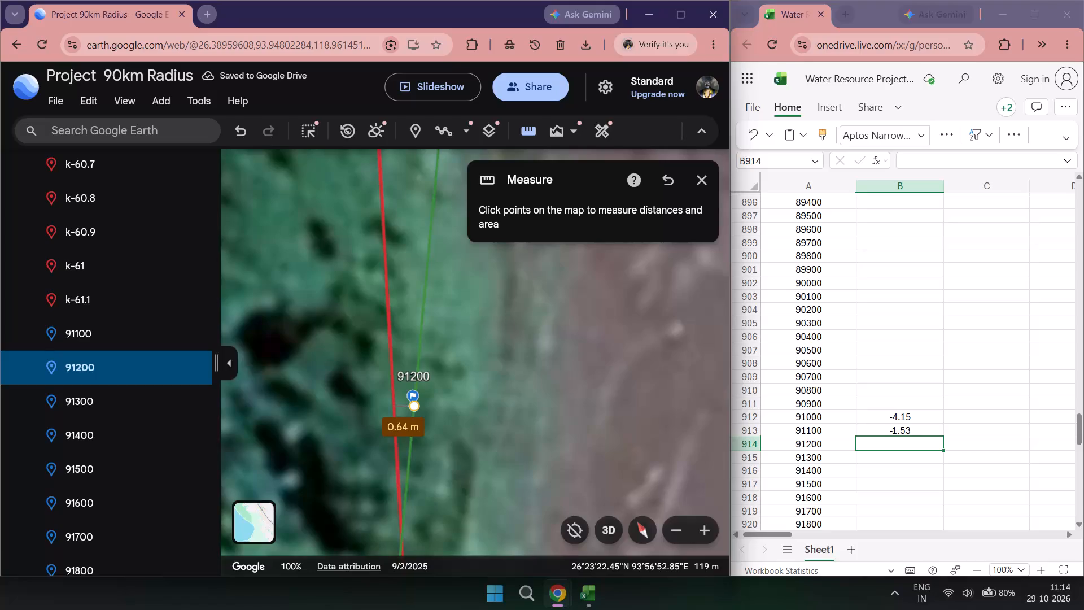
# Enter -0.64 in column B for chainage 91200 in the workbook.
pyautogui.doubleClick(898, 444)
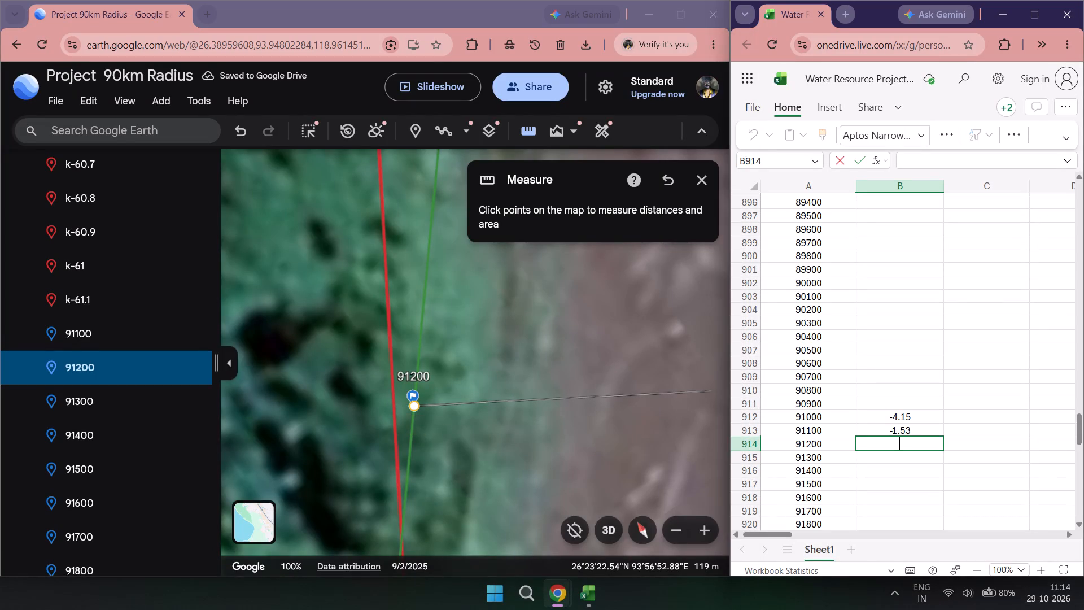
pyautogui.write('-0')
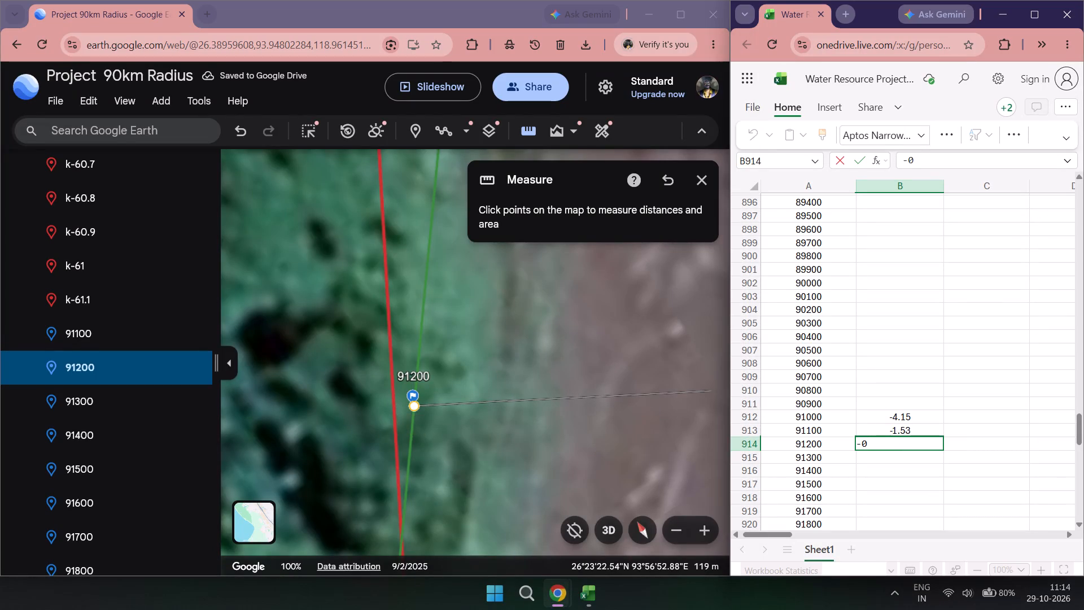
pyautogui.press('.')
pyautogui.write('64')
pyautogui.click(884, 457)
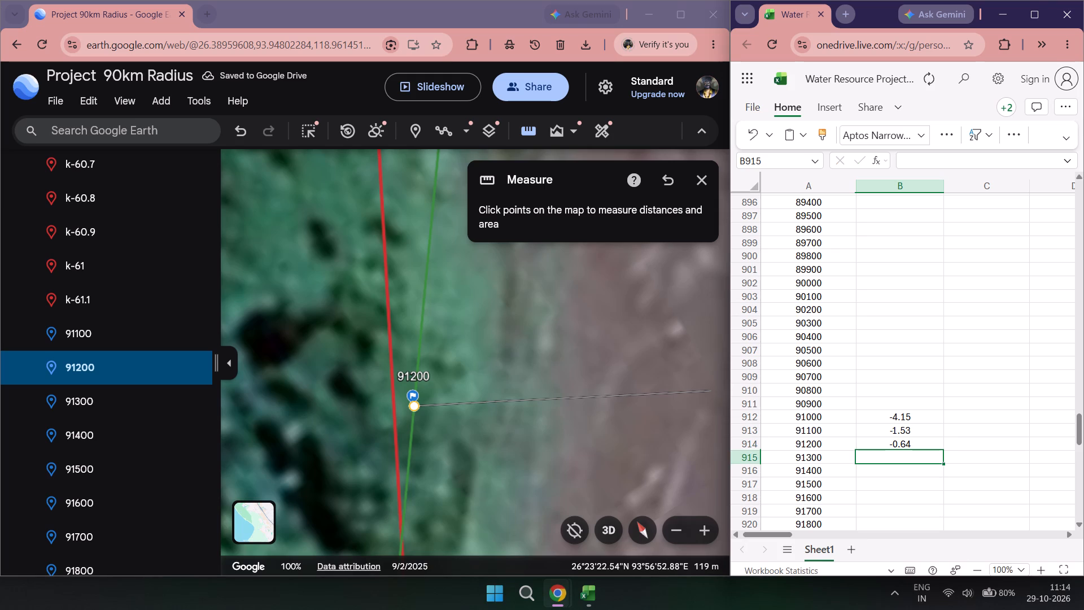
pyautogui.doubleClick(881, 461)
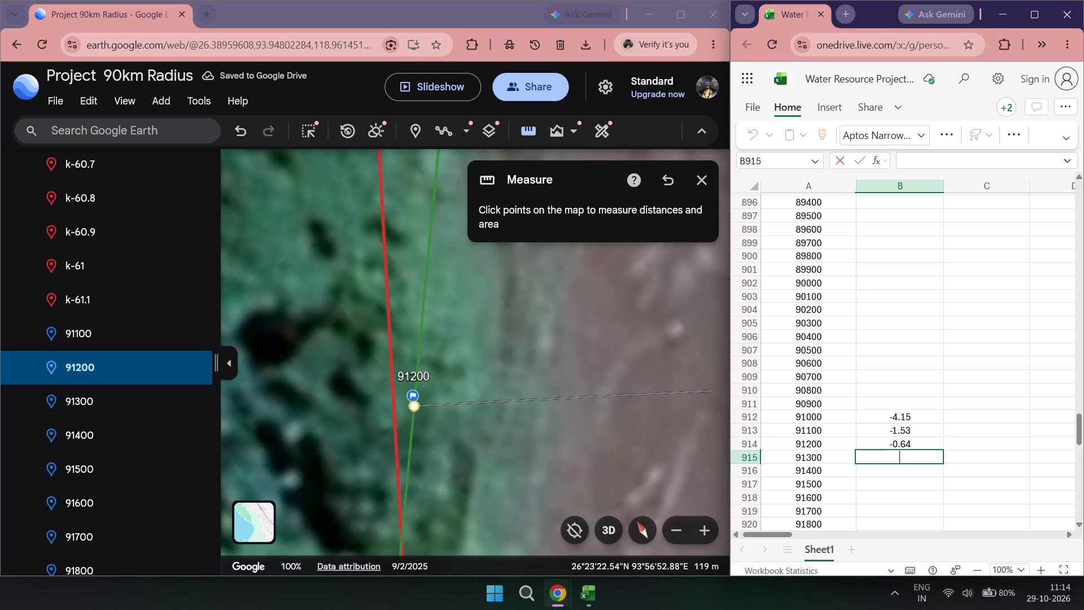
# Go to the 91300 marker in Google Earth and start a fresh measurement from it on the green line across to the red bank line.
pyautogui.doubleClick(121, 402)
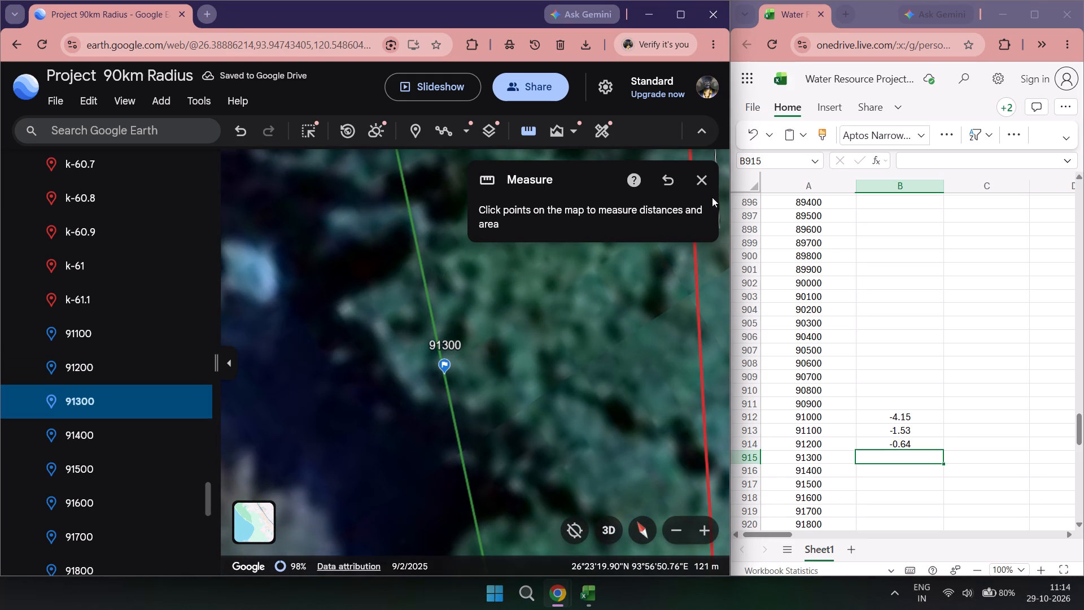
pyautogui.click(707, 177)
pyautogui.scroll(-4, 439, 453)
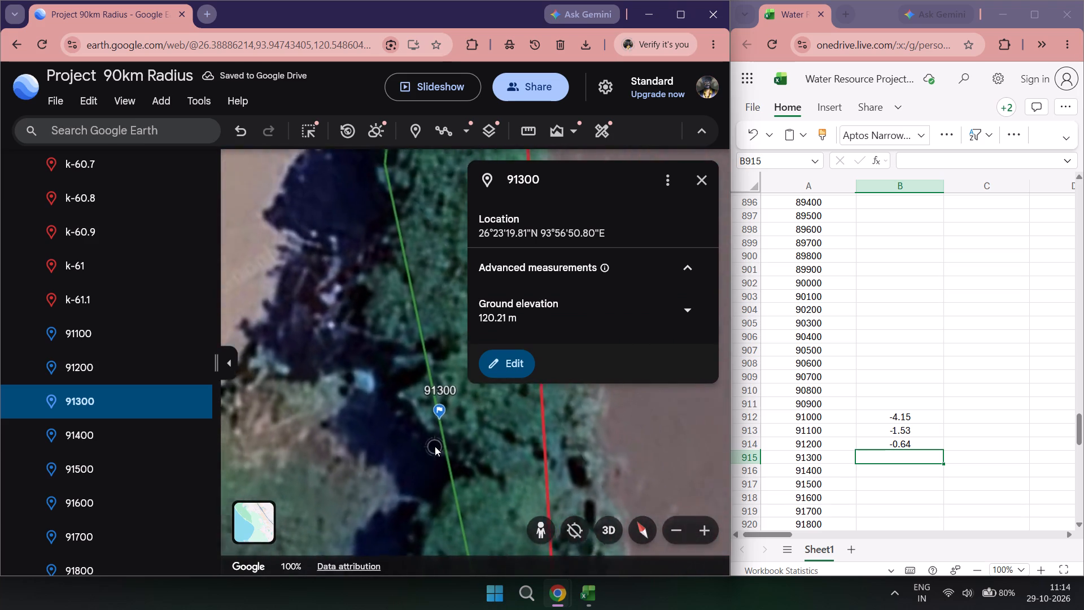
pyautogui.scroll(4, 448, 437)
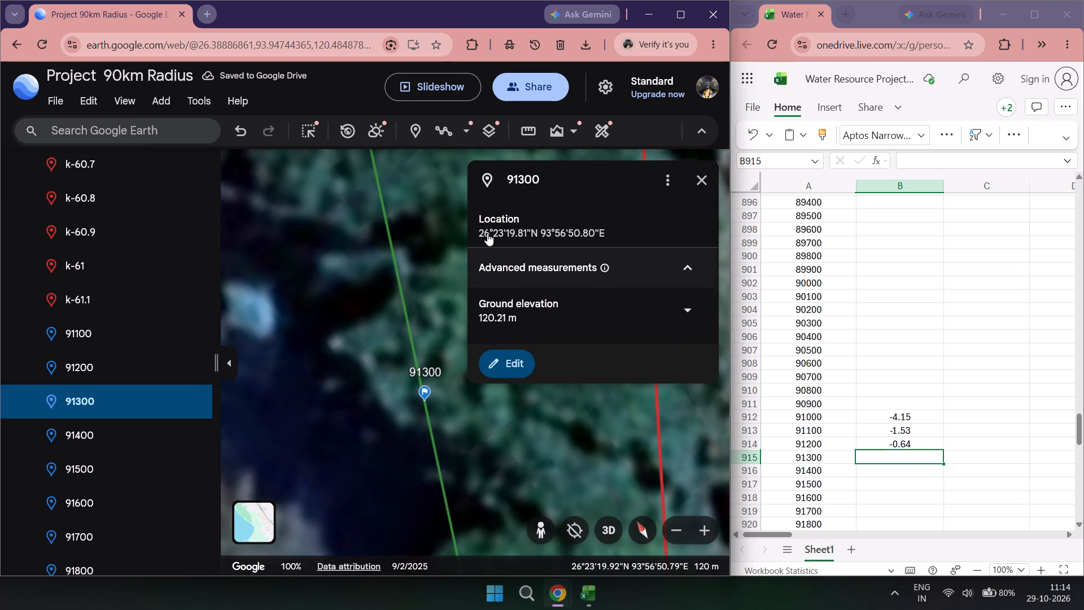
pyautogui.click(524, 130)
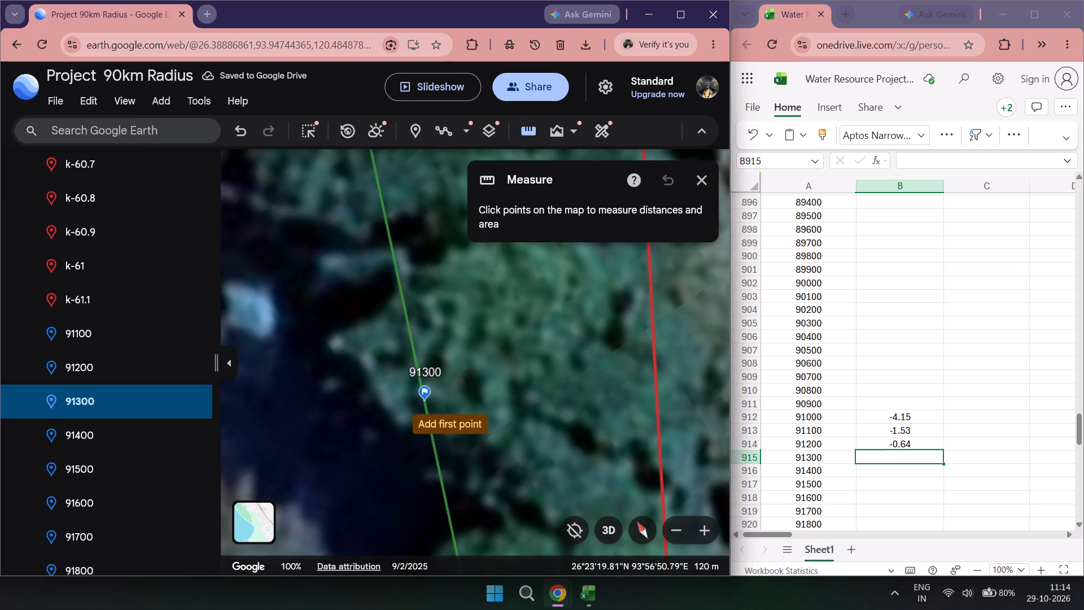
pyautogui.click(424, 403)
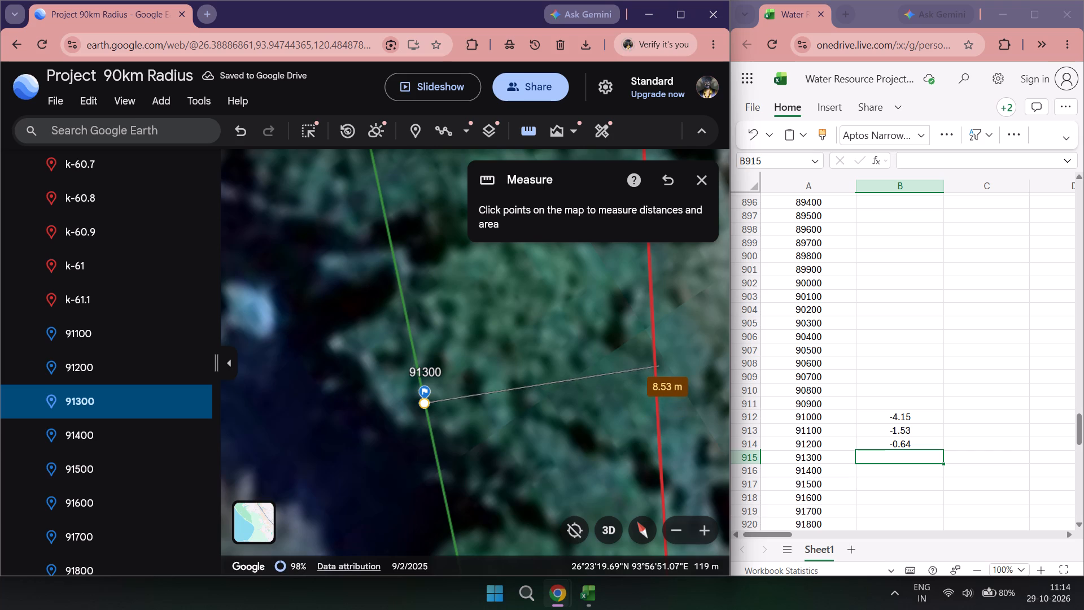
# Record 8.53 in column B for chainage 91300 in the workbook, and close the 91300 measurement.
pyautogui.doubleClick(916, 457)
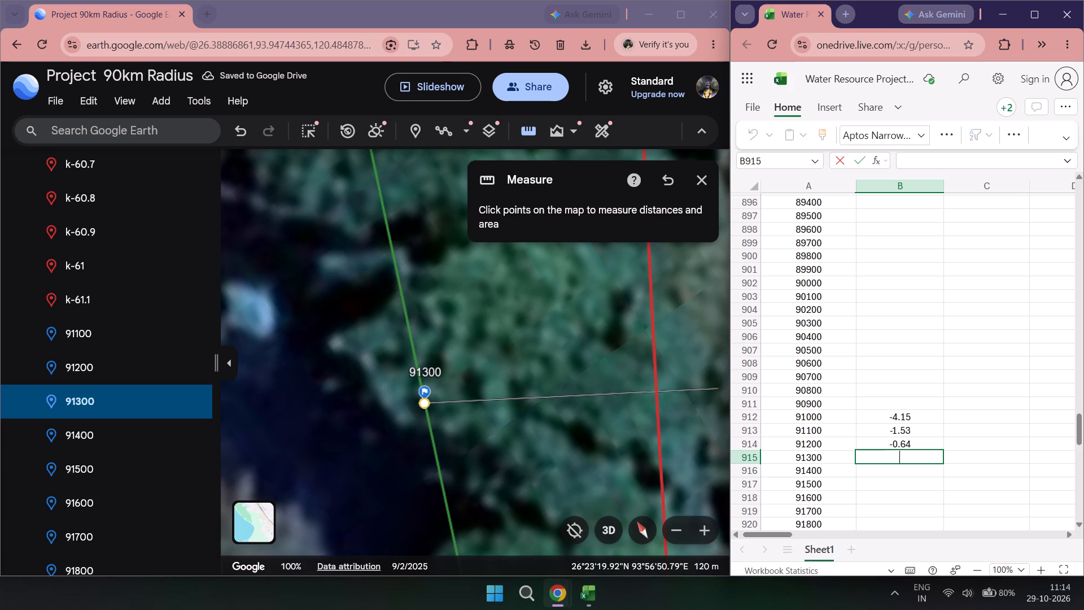
pyautogui.write('8.53')
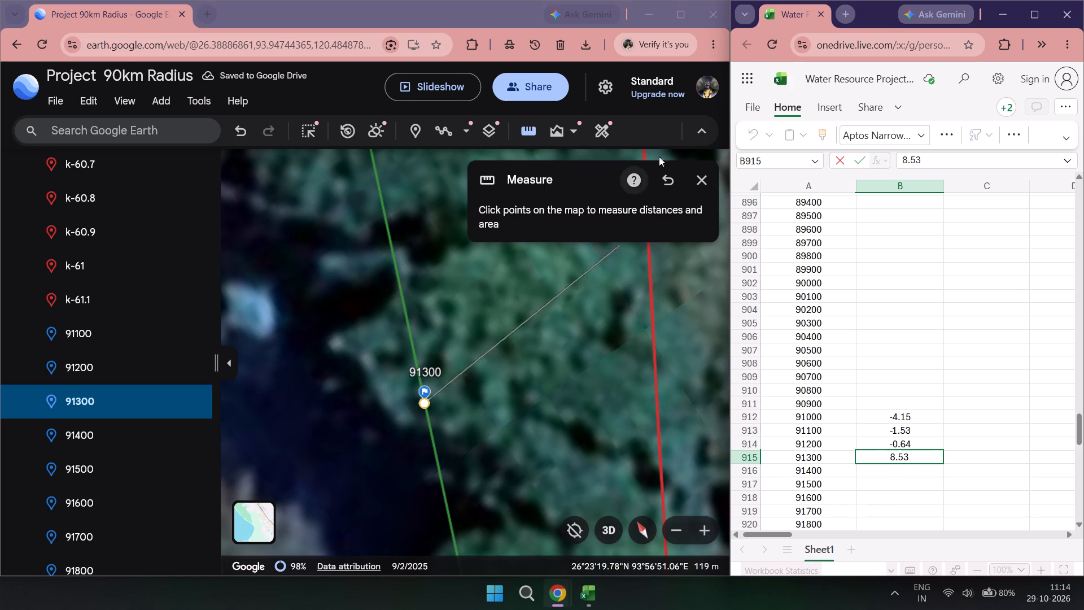
pyautogui.click(714, 176)
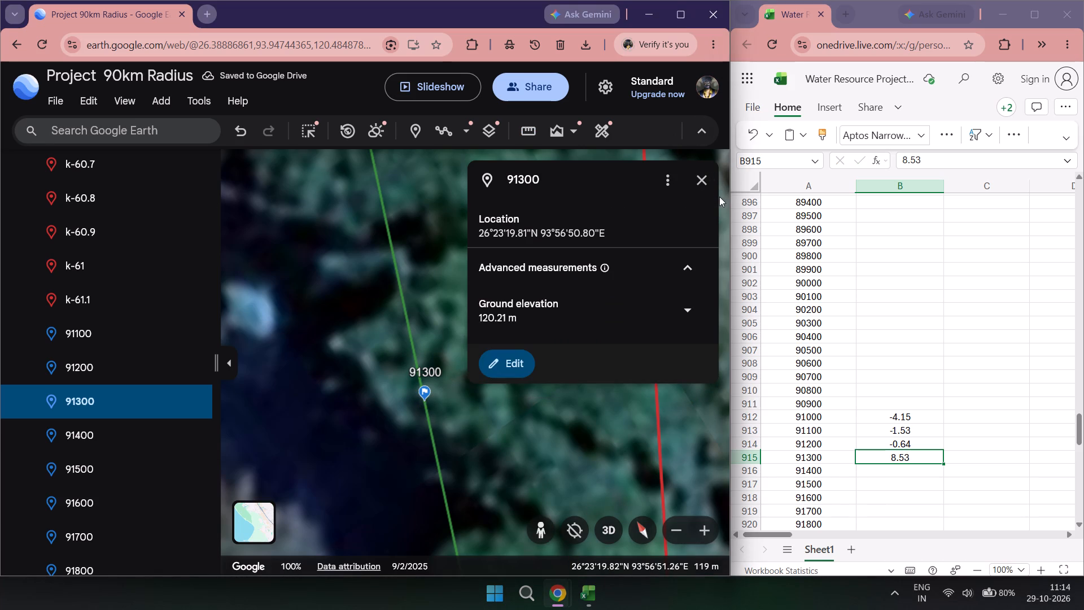
# Go to the 91400 marker in Google Earth and measure from it on the green line across to the red bank line.
pyautogui.click(108, 430)
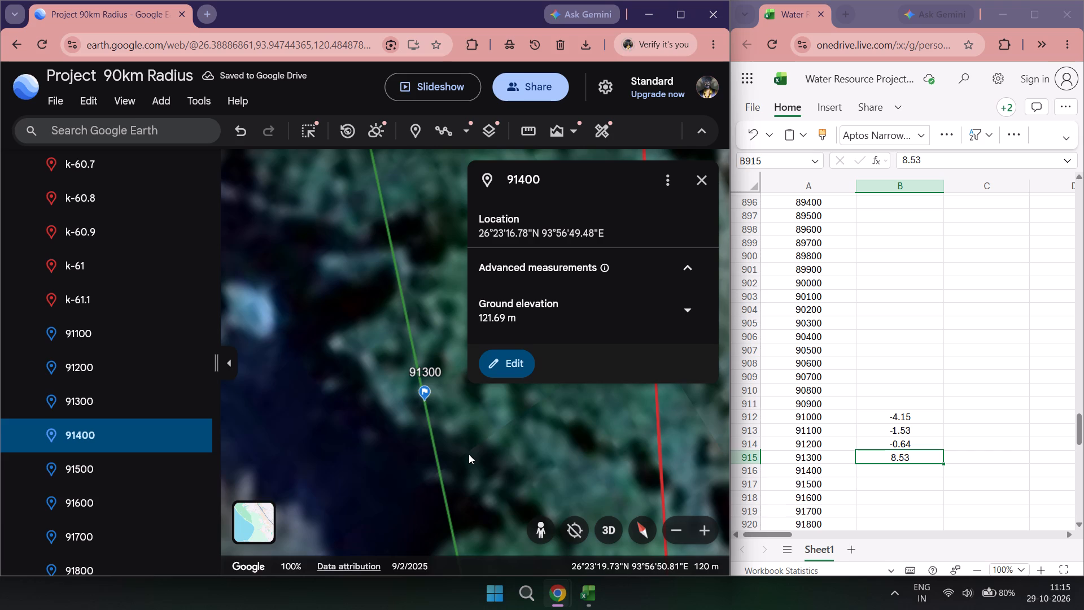
pyautogui.doubleClick(108, 430)
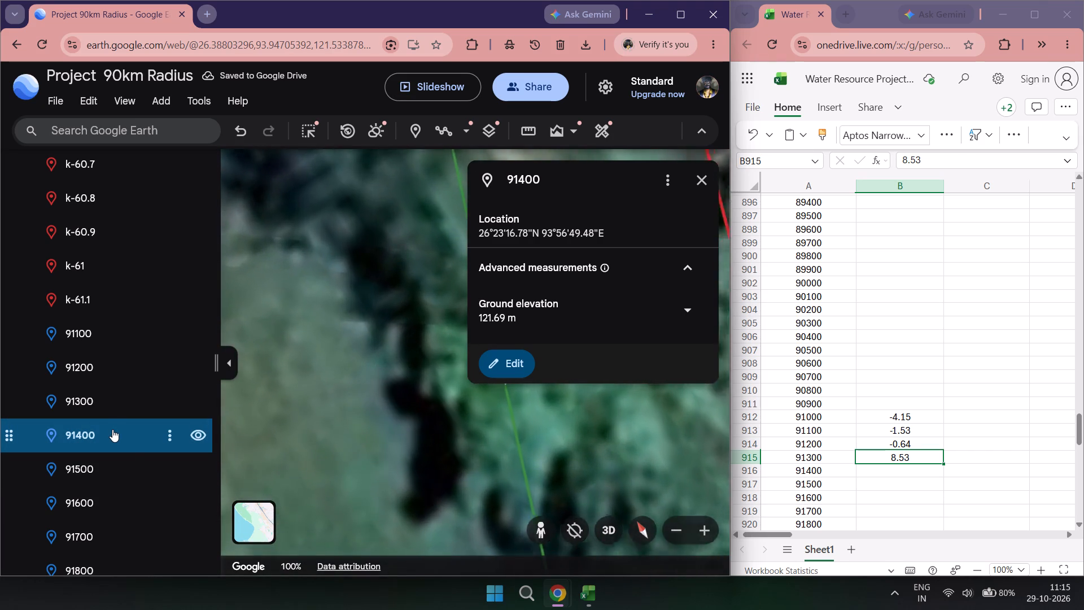
pyautogui.moveTo(522, 438); pyautogui.dragTo(384, 513)
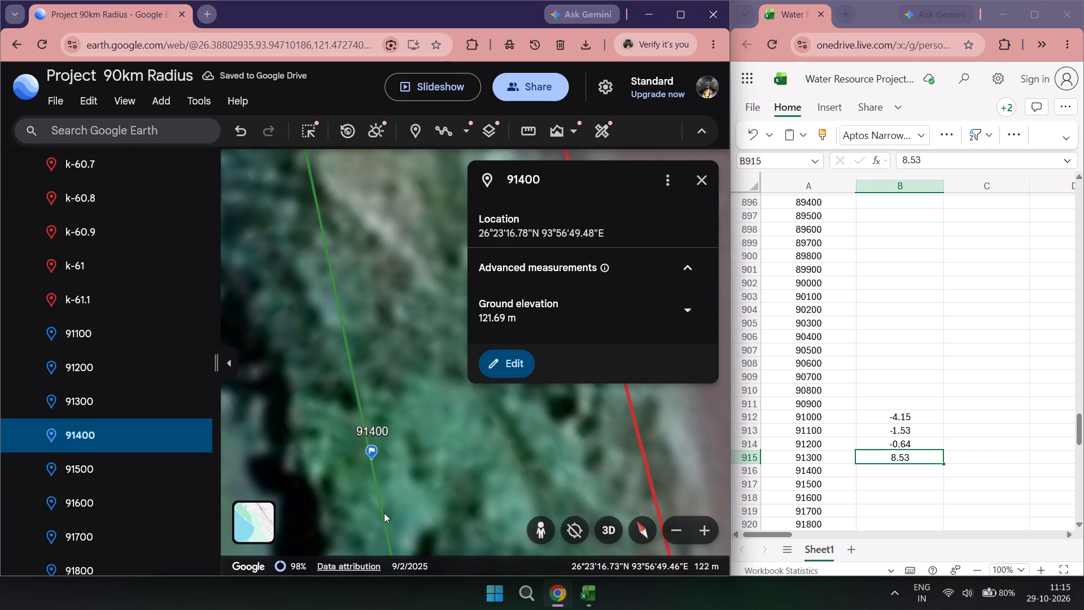
pyautogui.click(530, 131)
pyautogui.scroll(4, 360, 457)
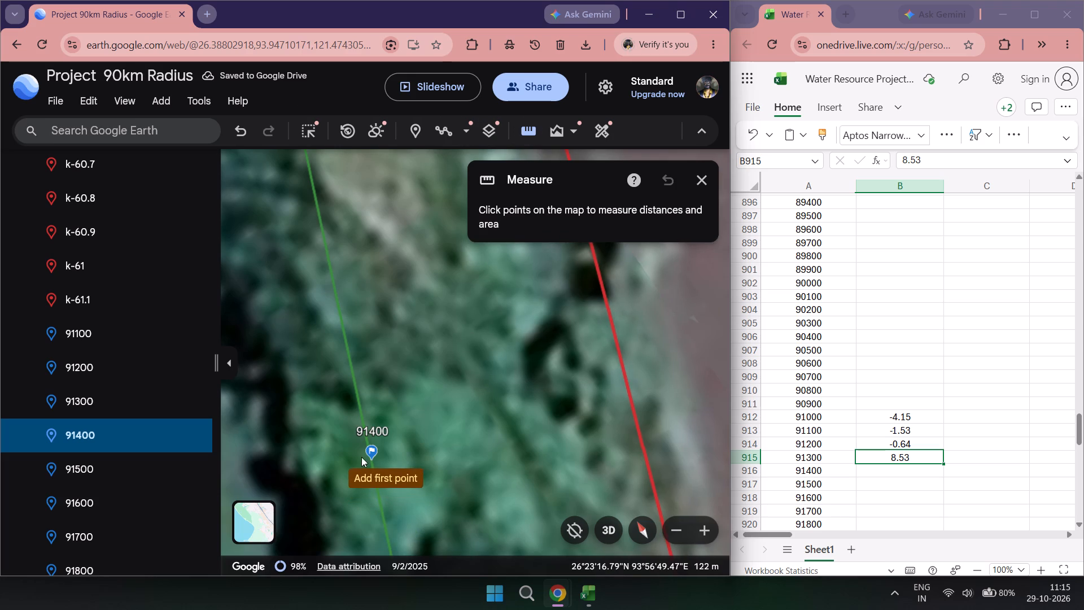
pyautogui.click(373, 461)
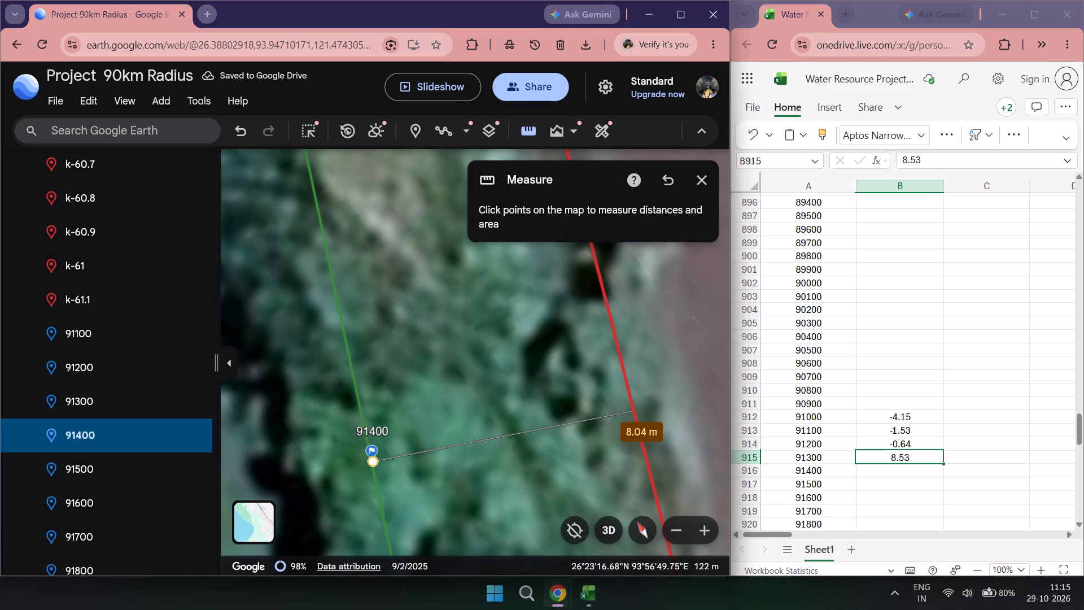
# Record 8.04 in column B for chainage 91400 in the workbook, and close the 91400 measurement.
pyautogui.doubleClick(899, 475)
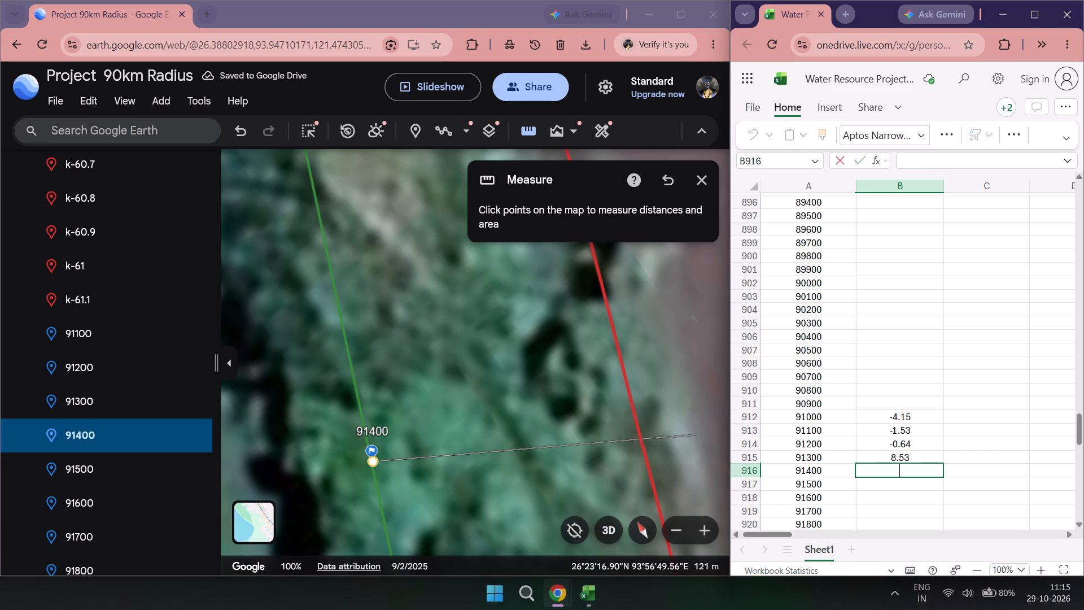
pyautogui.write('8.0')
pyautogui.press('4')
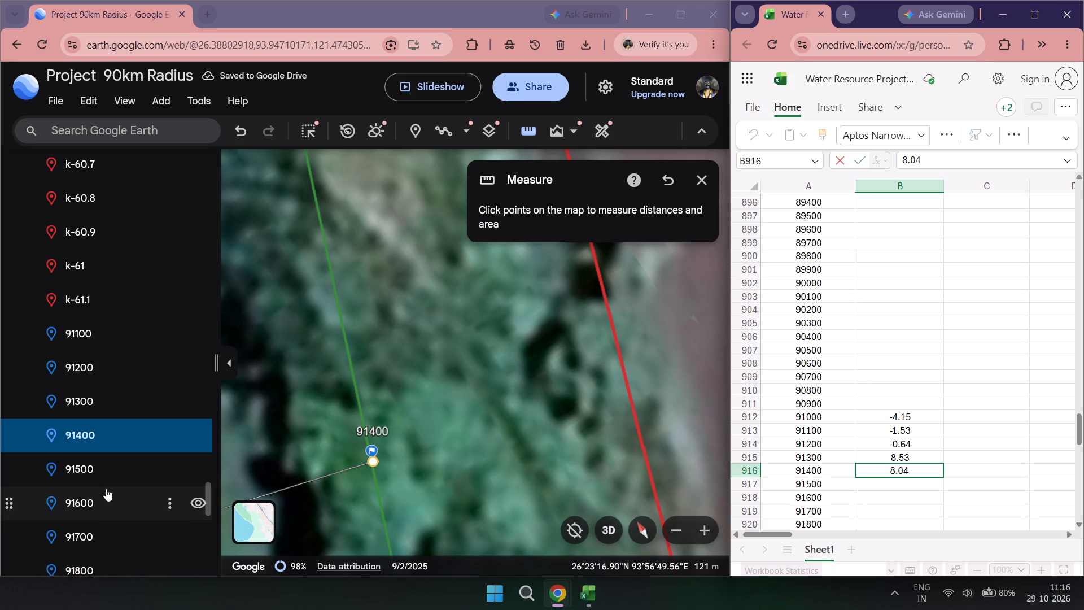
pyautogui.click(700, 182)
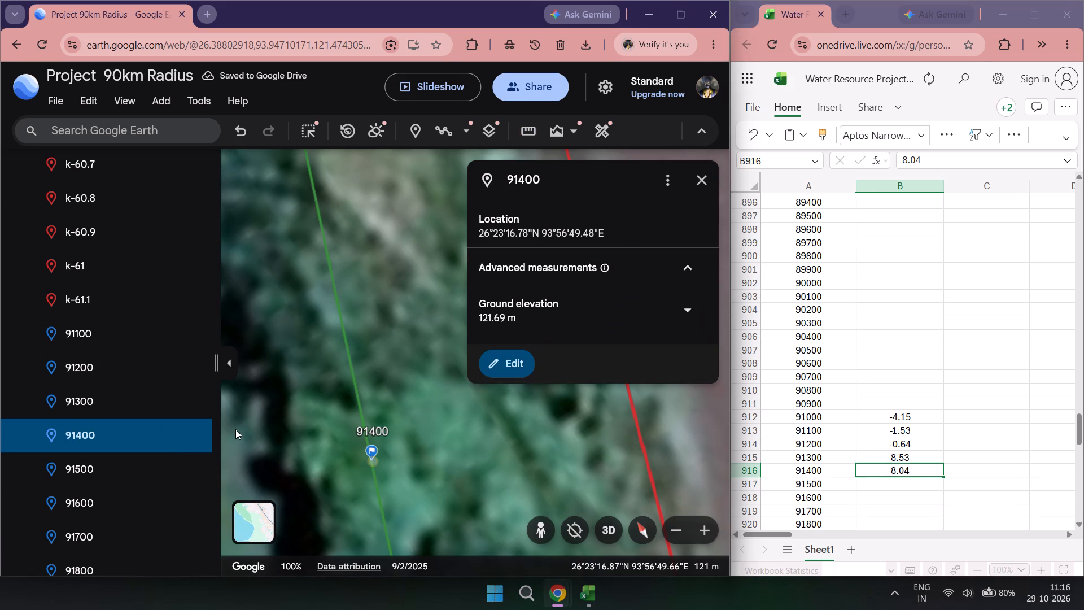
# Go to the 91500 marker in Google Earth and measure from it on the green line across to the red bank line.
pyautogui.doubleClick(126, 480)
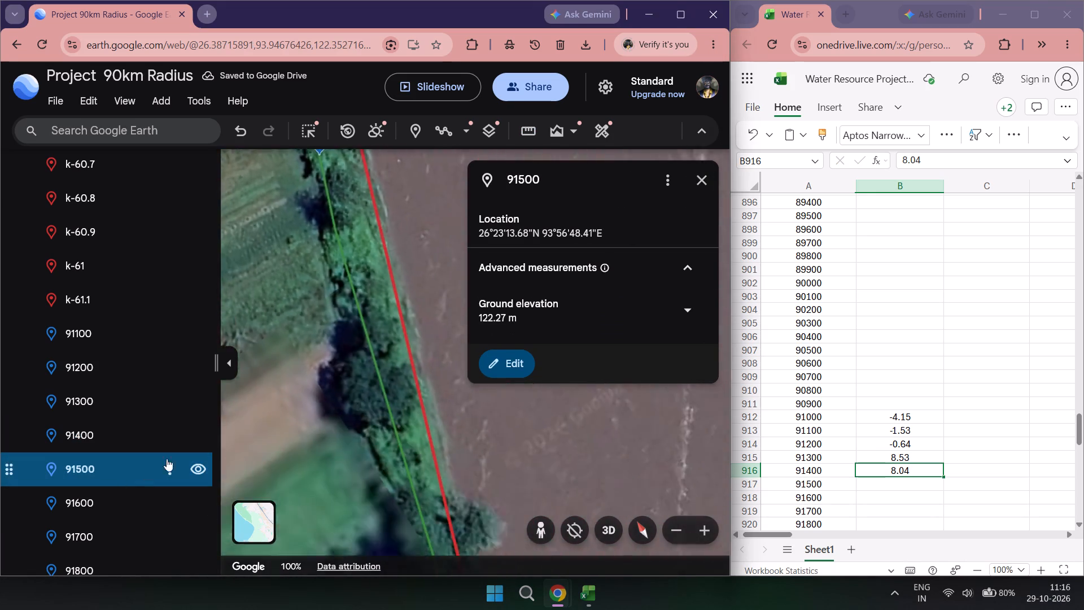
pyautogui.moveTo(373, 248); pyautogui.dragTo(246, 256)
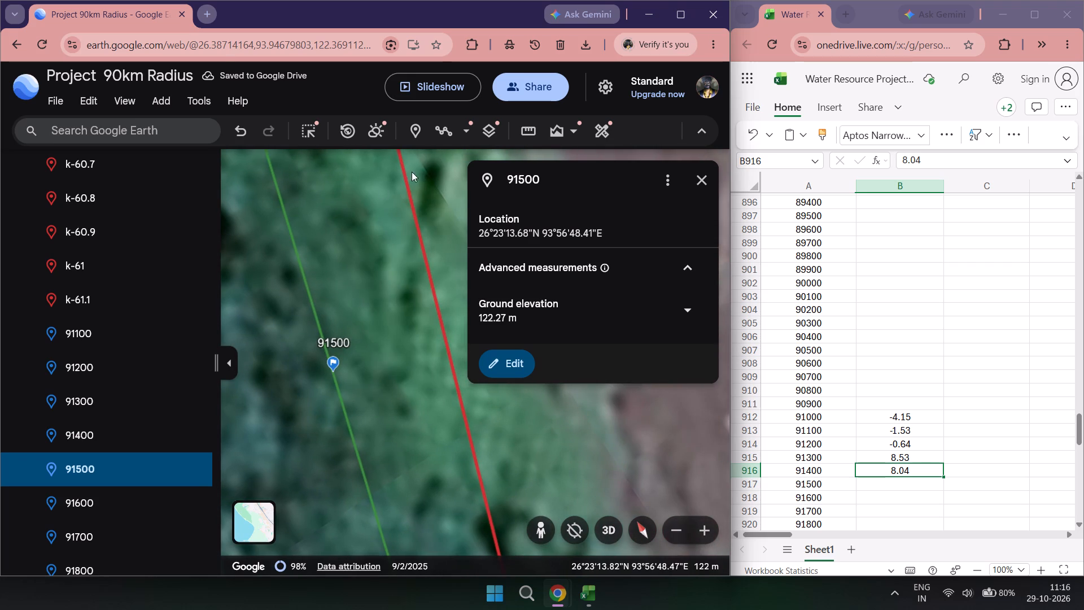
pyautogui.click(524, 134)
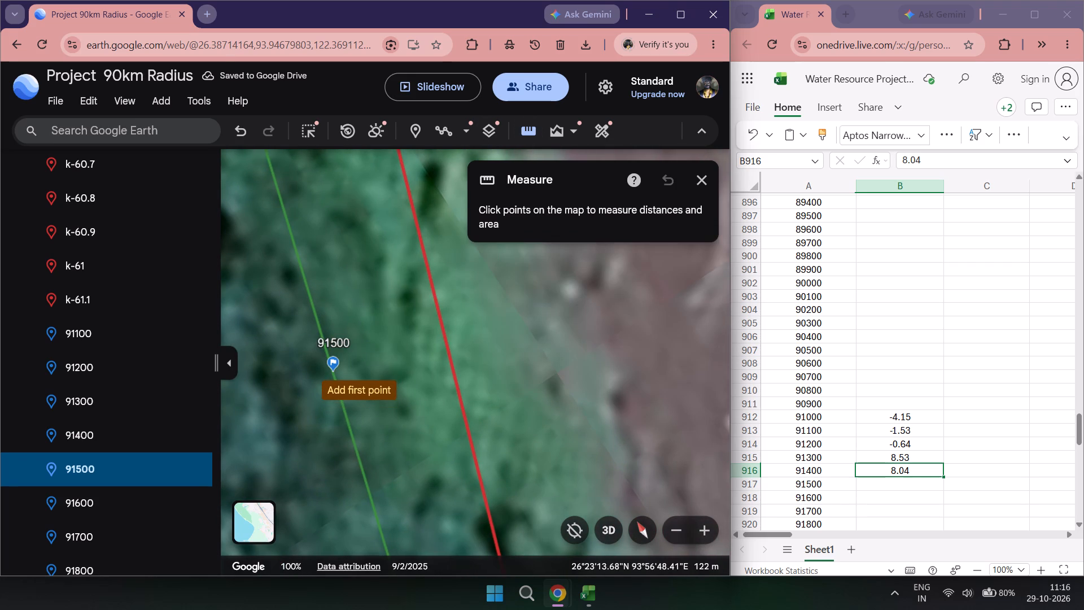
pyautogui.click(333, 372)
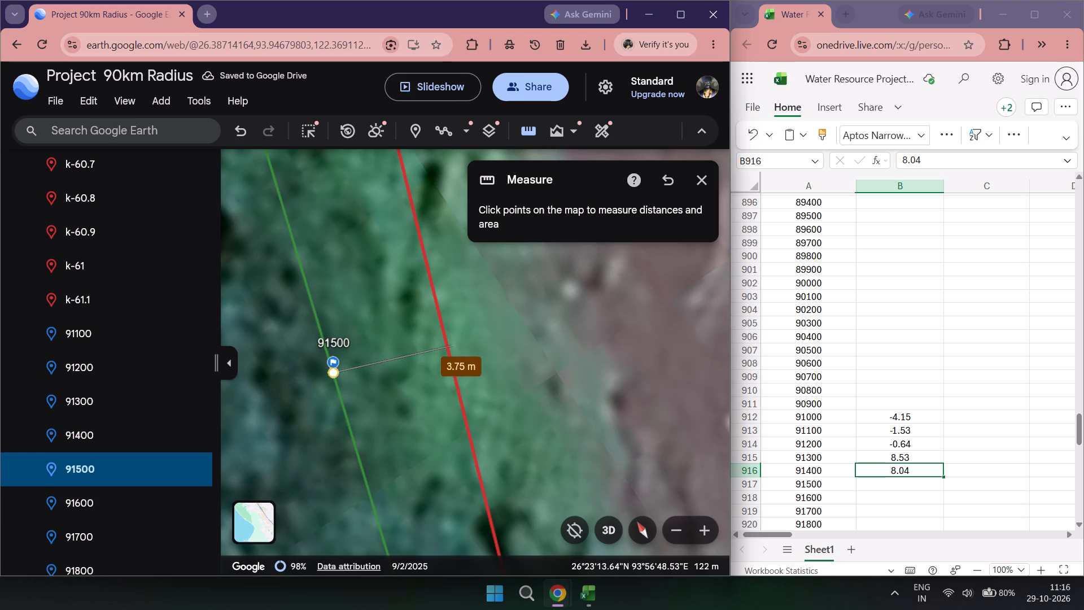
# Record 3.58 in column B for chainage 91500 in the workbook, and close the 91500 measurement.
pyautogui.doubleClick(886, 486)
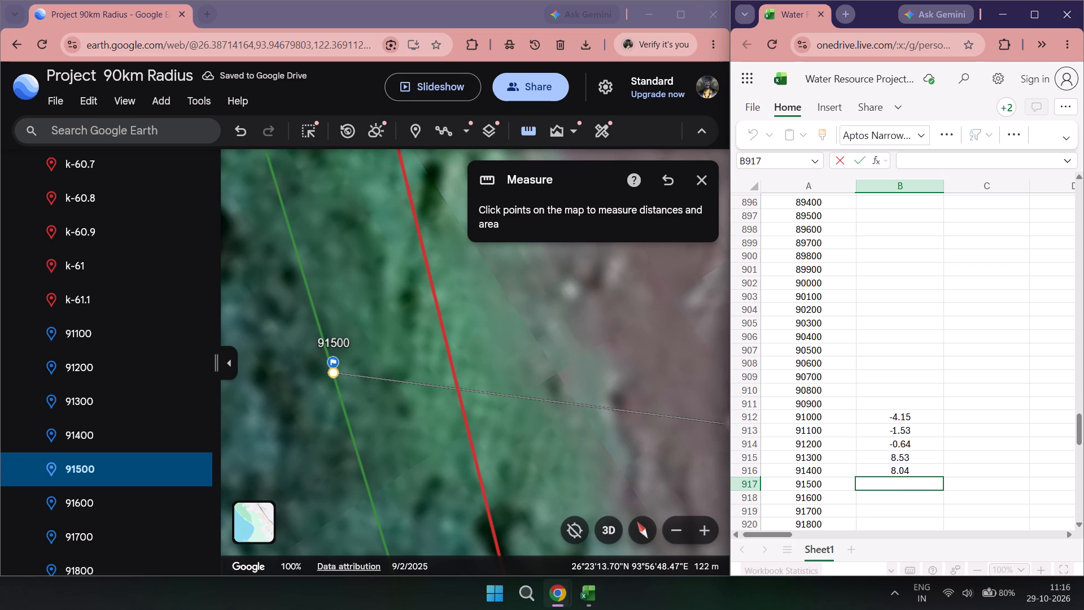
pyautogui.write('3.5')
pyautogui.press('8')
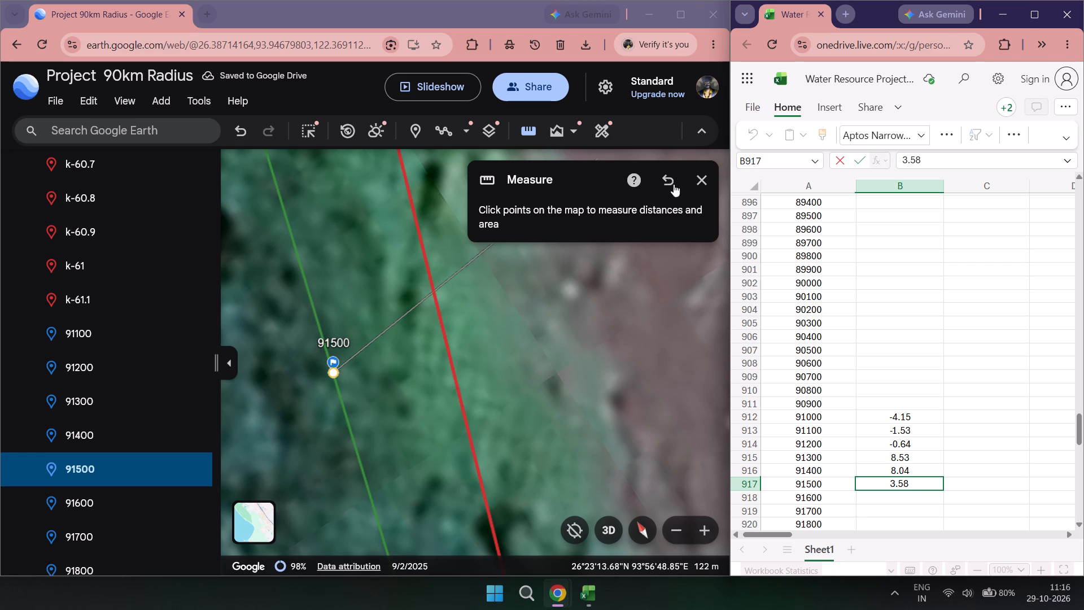
pyautogui.click(696, 178)
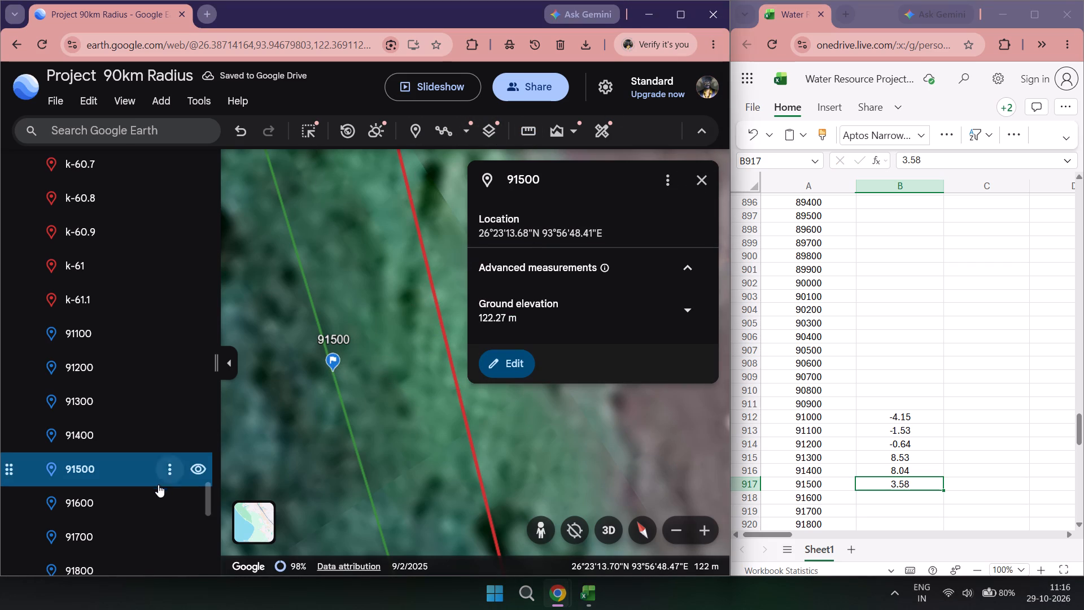
# Go to the 91600 marker in Google Earth and measure from it on the green line across to the red bank line.
pyautogui.doubleClick(123, 494)
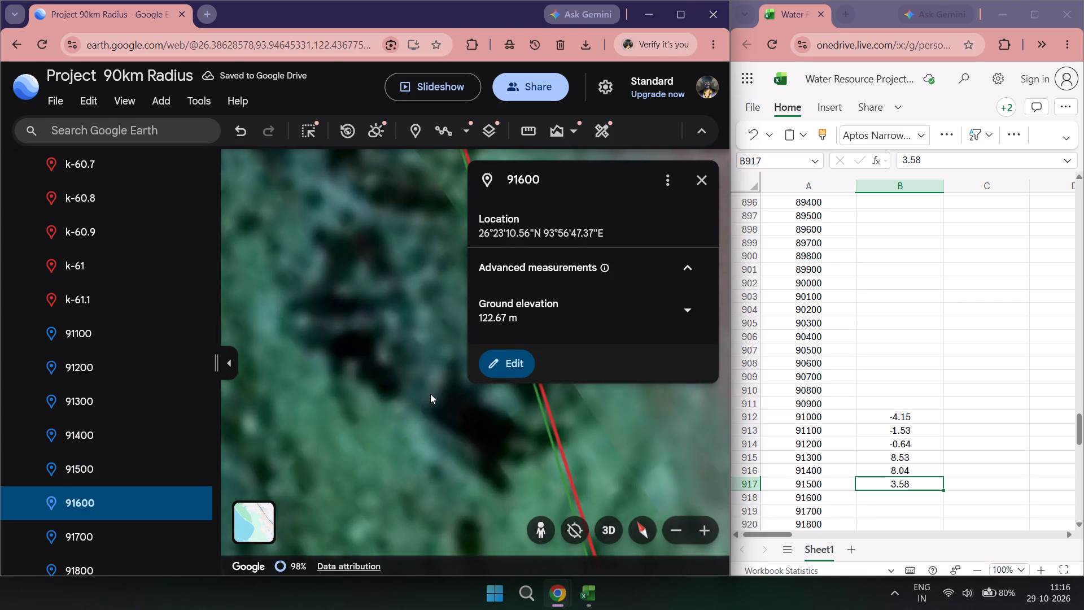
pyautogui.moveTo(421, 394); pyautogui.dragTo(303, 439)
pyautogui.scroll(5, 361, 390)
pyautogui.scroll(2, 405, 344)
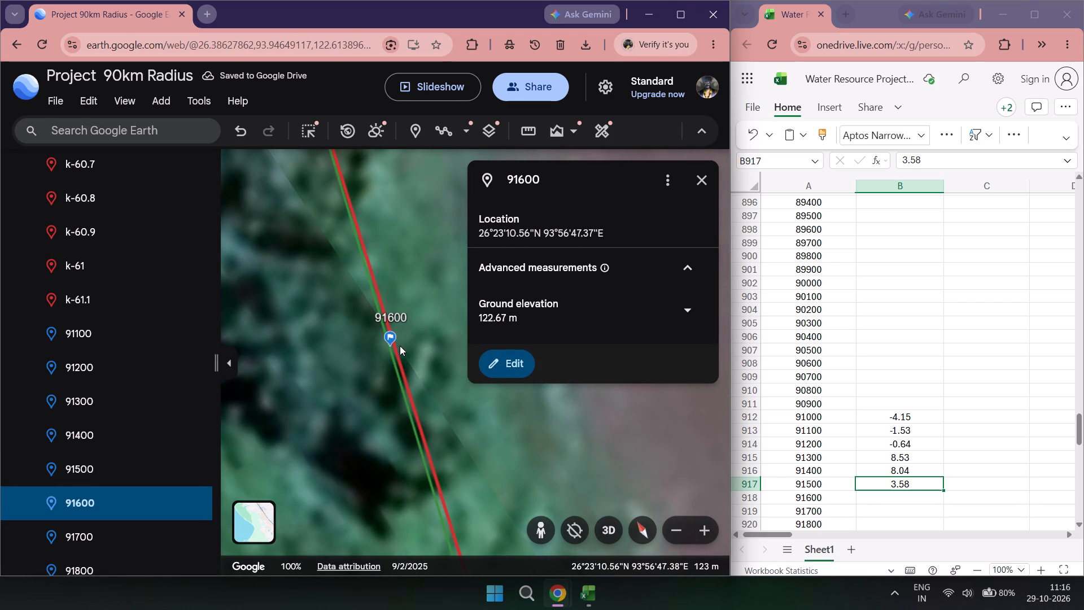
pyautogui.scroll(4, 392, 347)
pyautogui.click(519, 135)
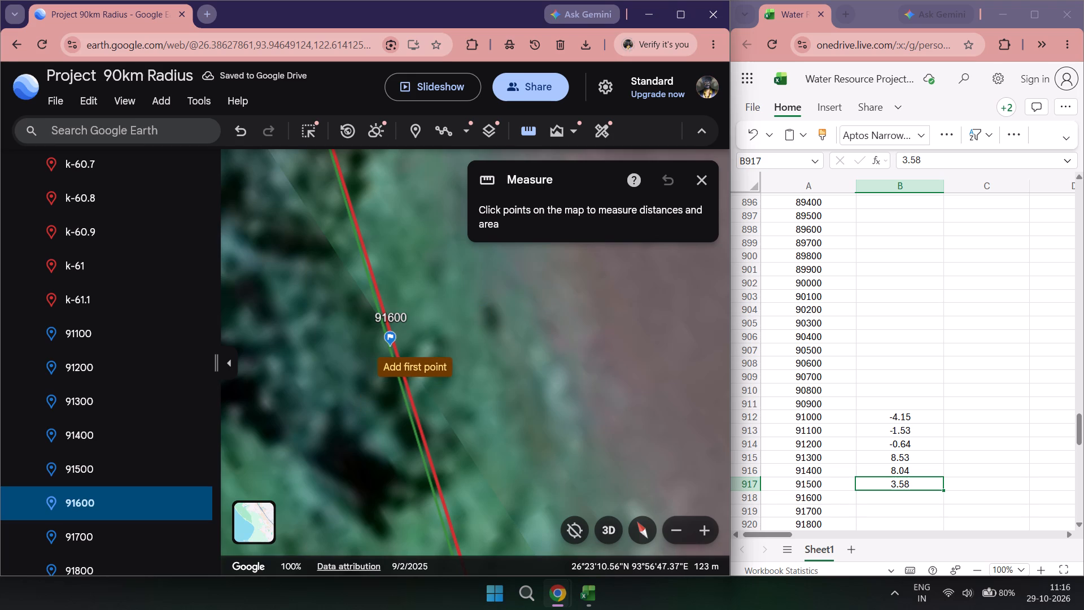
pyautogui.click(390, 347)
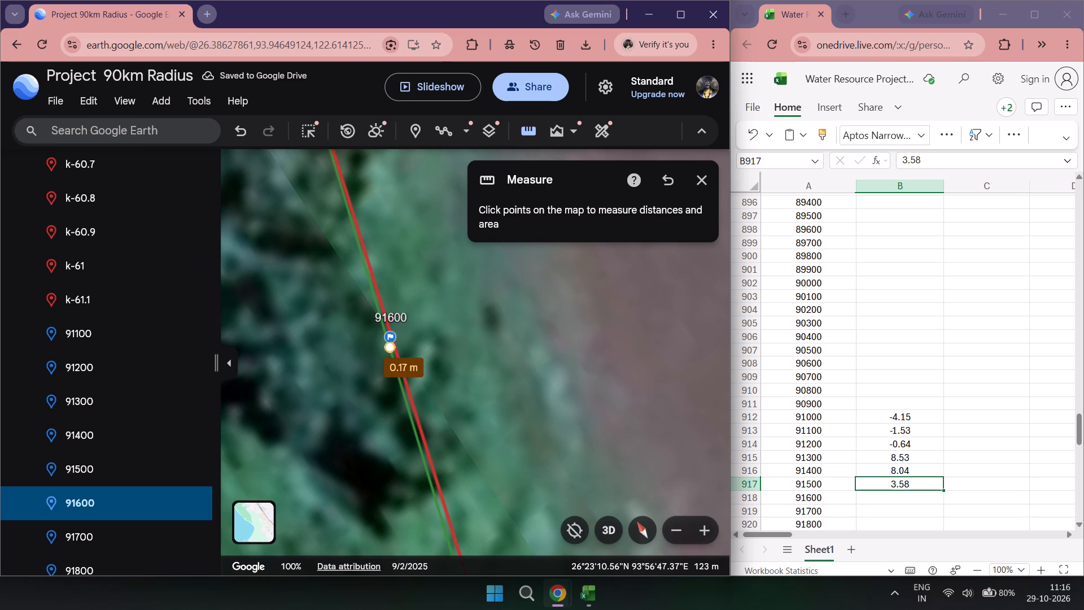
# Close the 91600 measurement and record 0.12 in column B for chainage 91600 in the workbook.
pyautogui.click(694, 181)
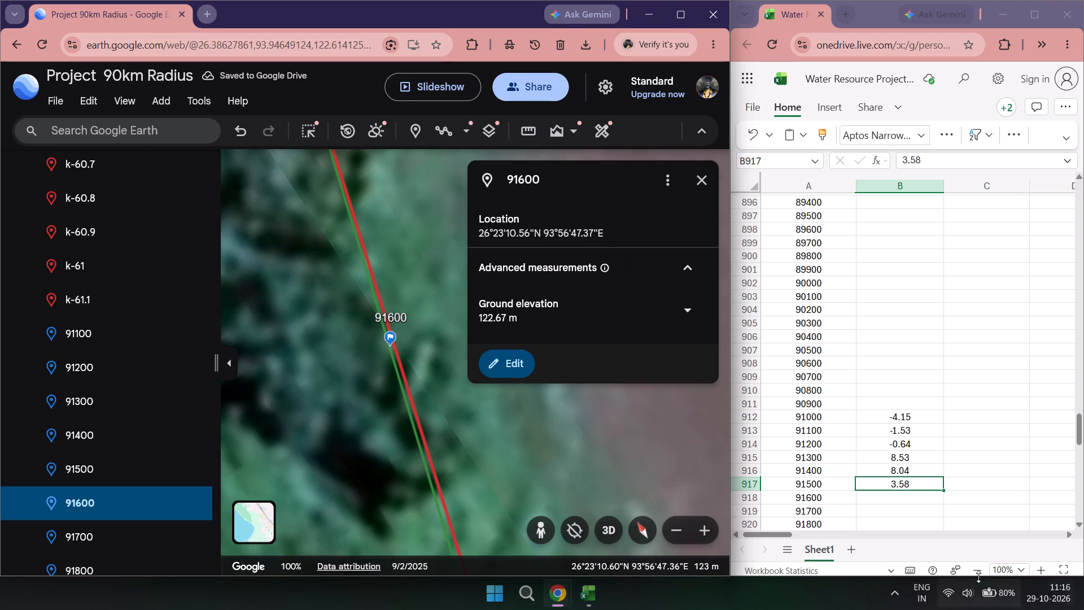
pyautogui.doubleClick(910, 503)
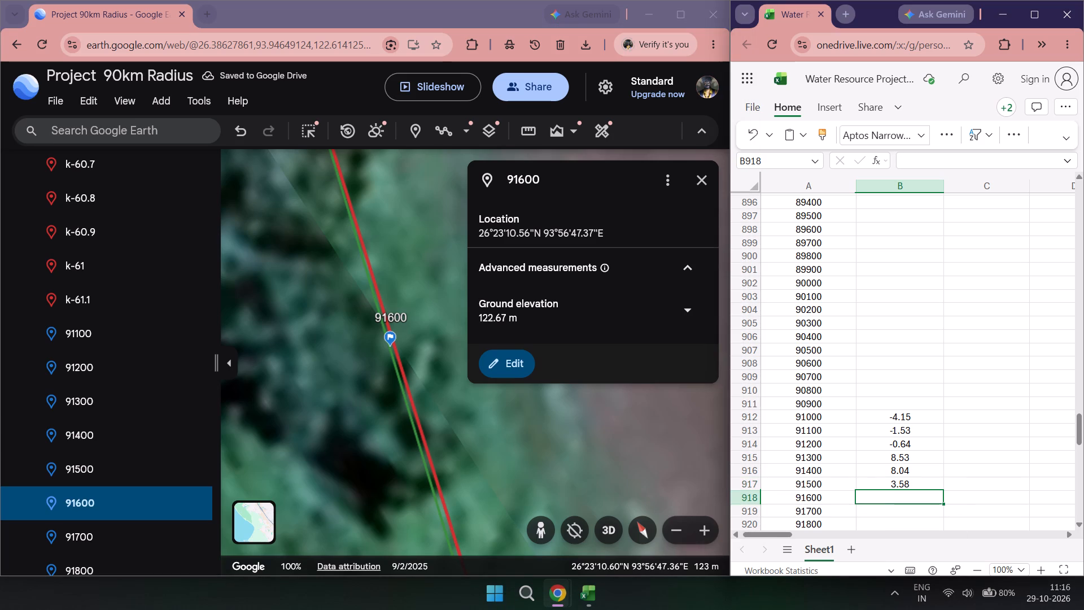
pyautogui.doubleClick(890, 500)
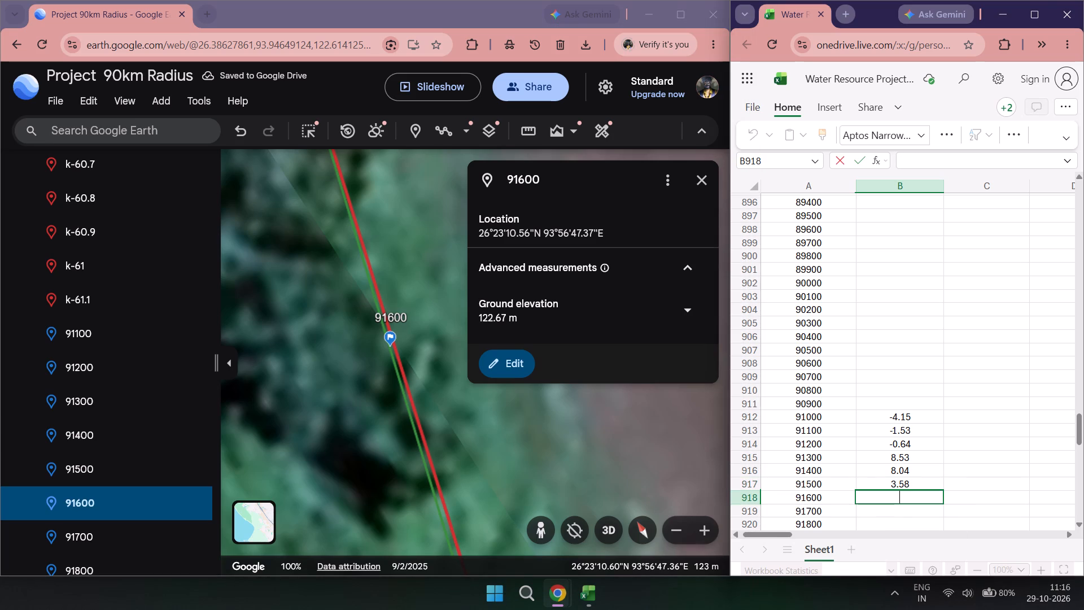
pyautogui.write('0.12')
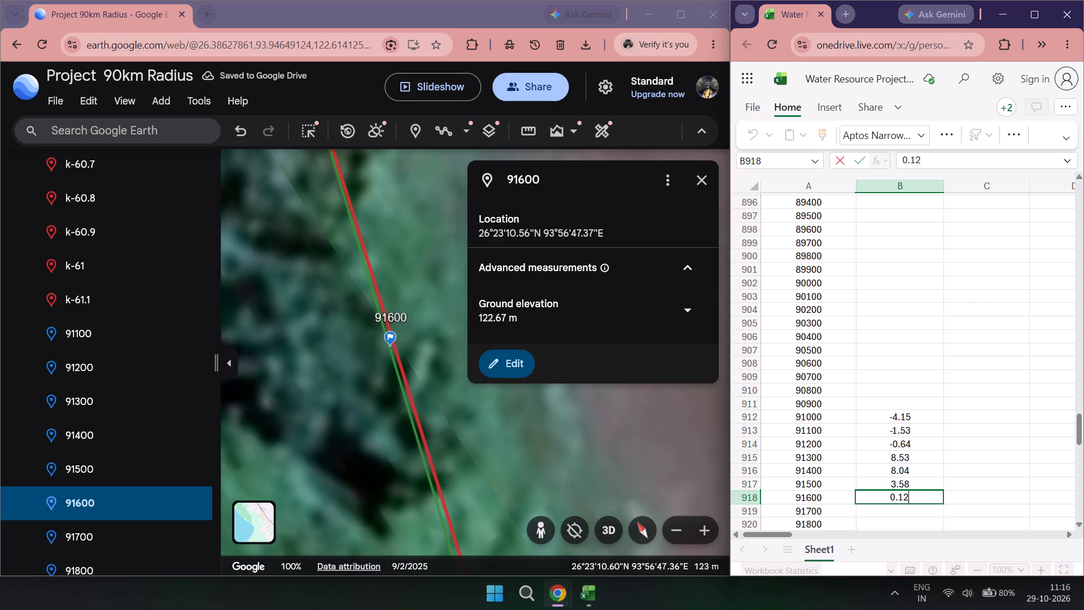
pyautogui.doubleClick(883, 512)
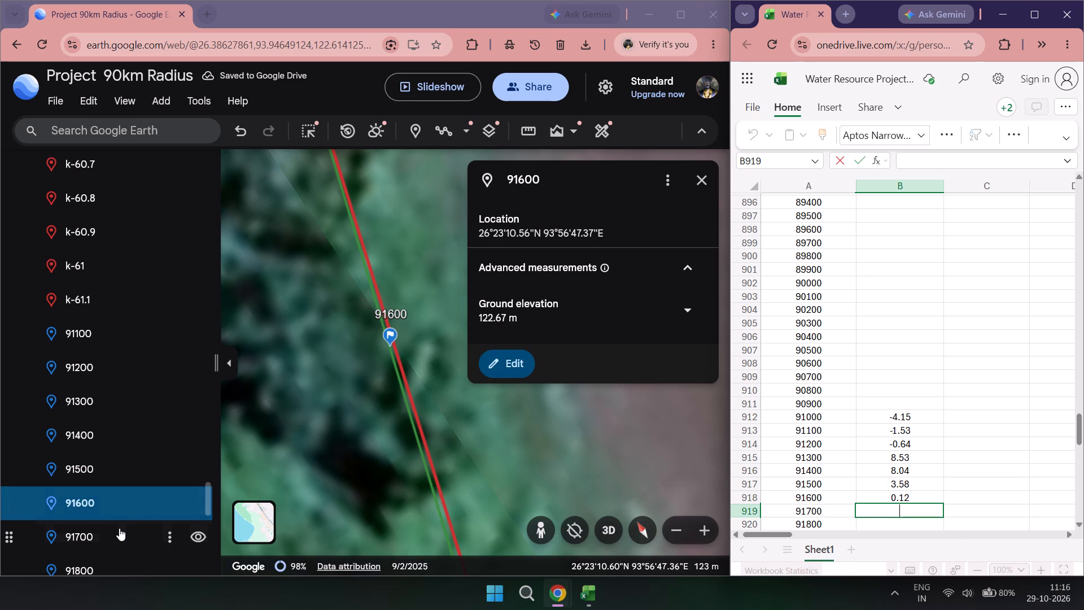
# Measure from the 91700 marker on the green line across to the red bank line, and select column B for chainage 91700 in the workbook.
pyautogui.doubleClick(119, 531)
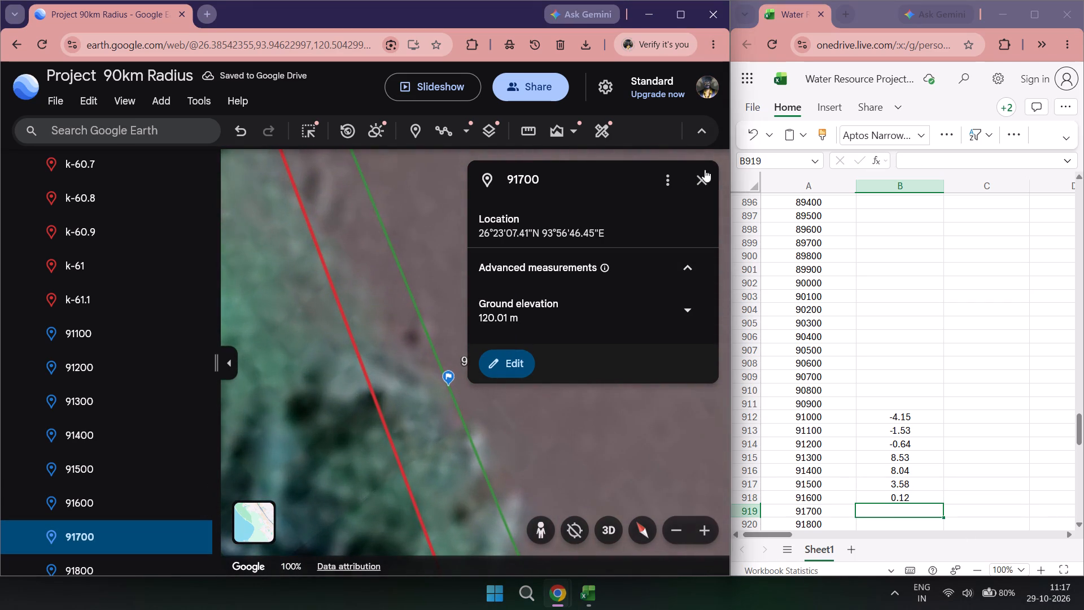
pyautogui.click(527, 136)
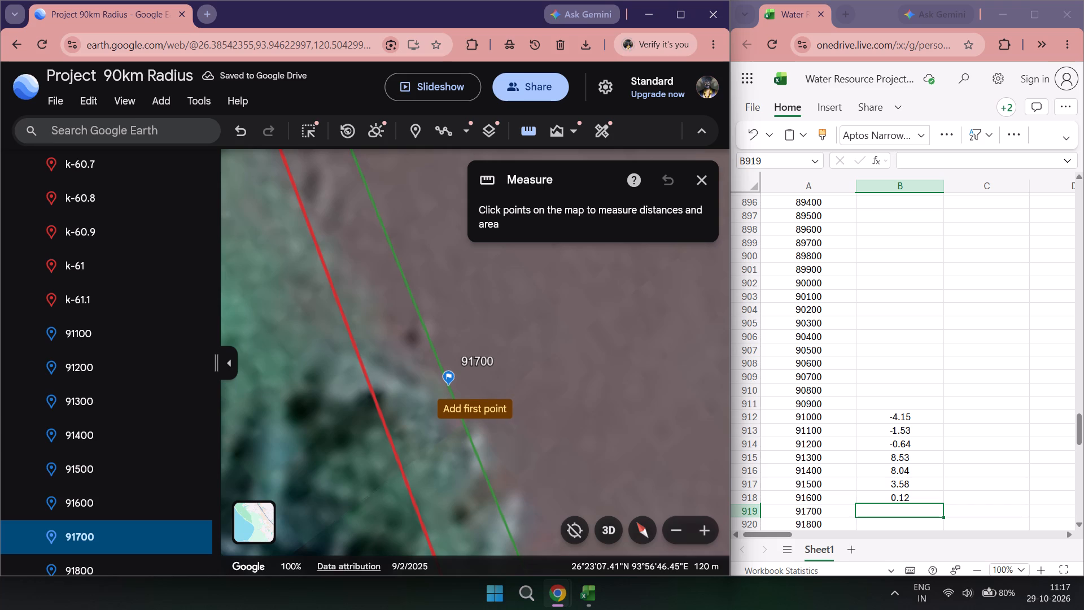
pyautogui.click(449, 387)
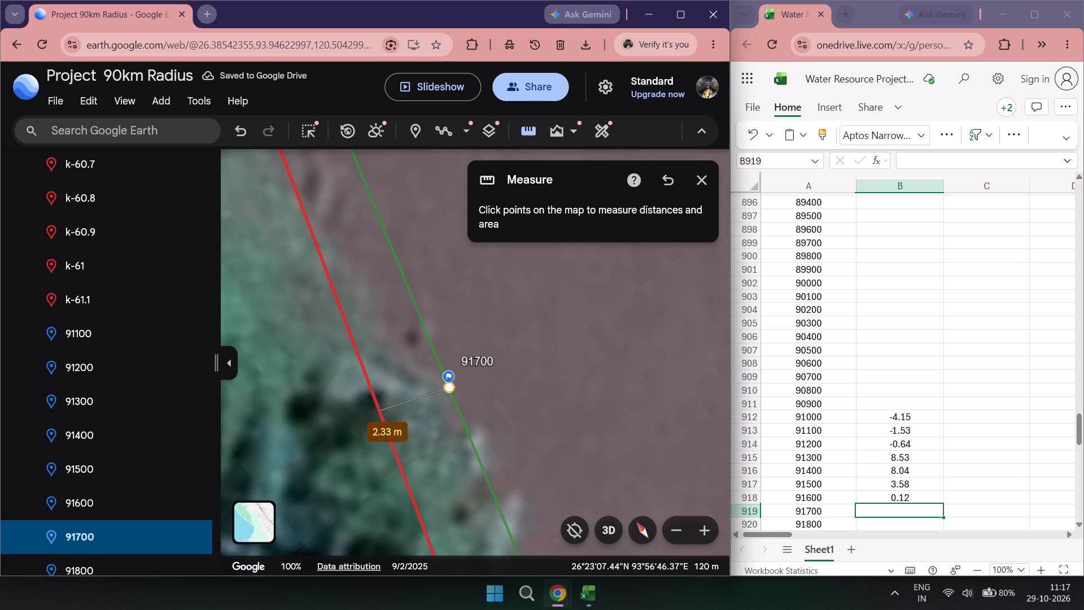
pyautogui.click(905, 506)
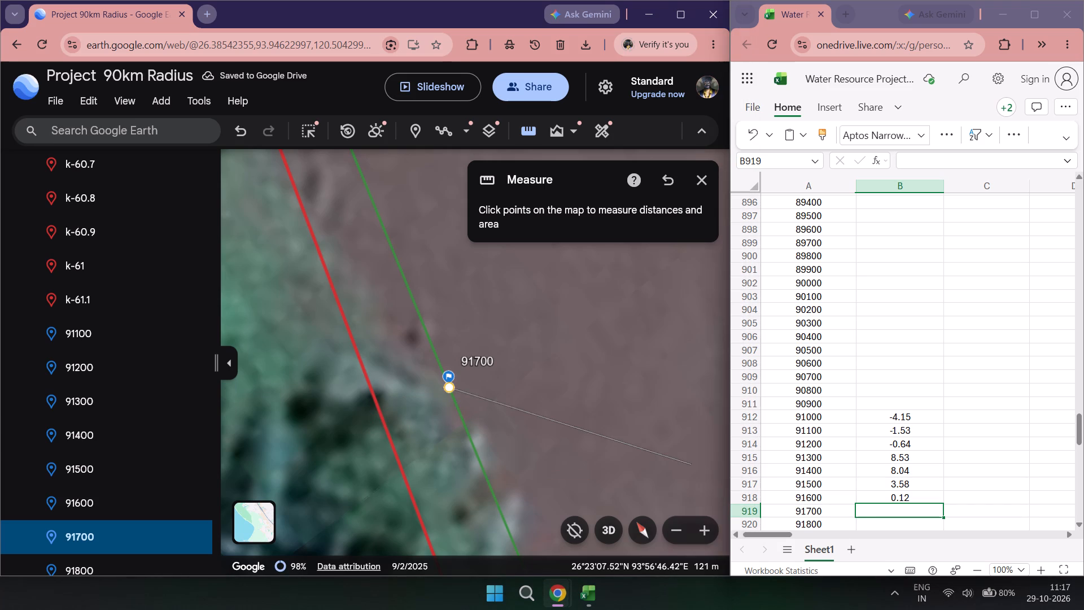
# Record -2.33 in column B for chainage 91700 in the workbook.
pyautogui.doubleClick(905, 509)
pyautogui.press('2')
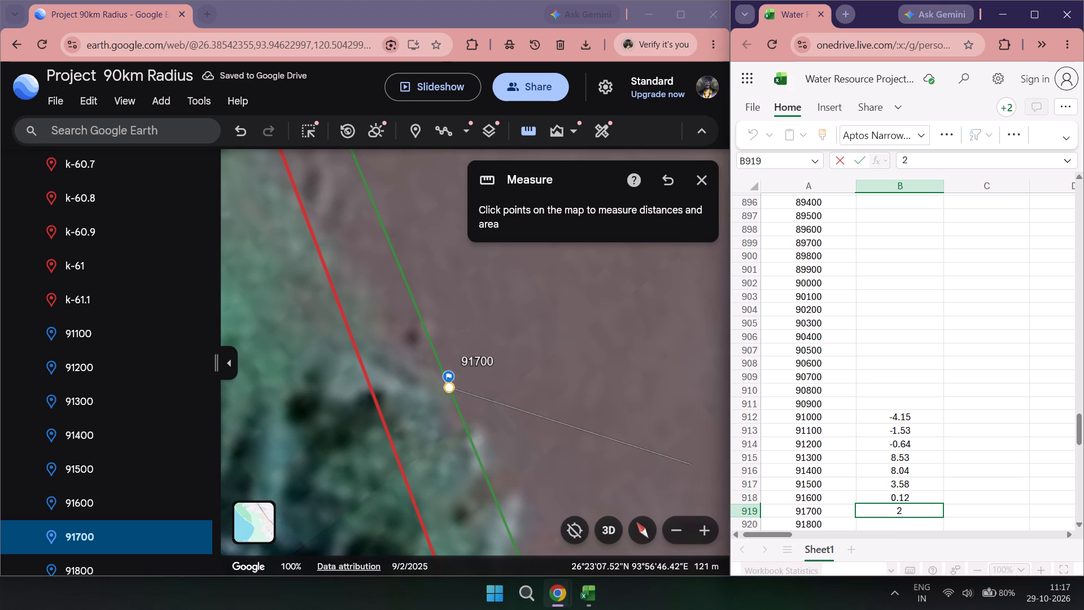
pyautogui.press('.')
pyautogui.press('BackSpace')
pyautogui.press('BackSpace')
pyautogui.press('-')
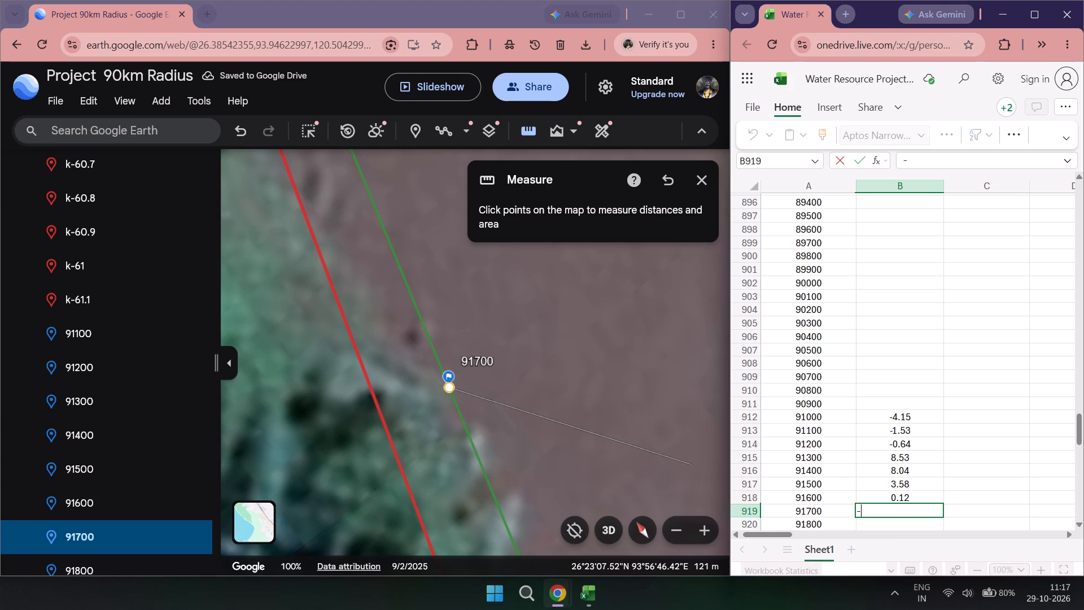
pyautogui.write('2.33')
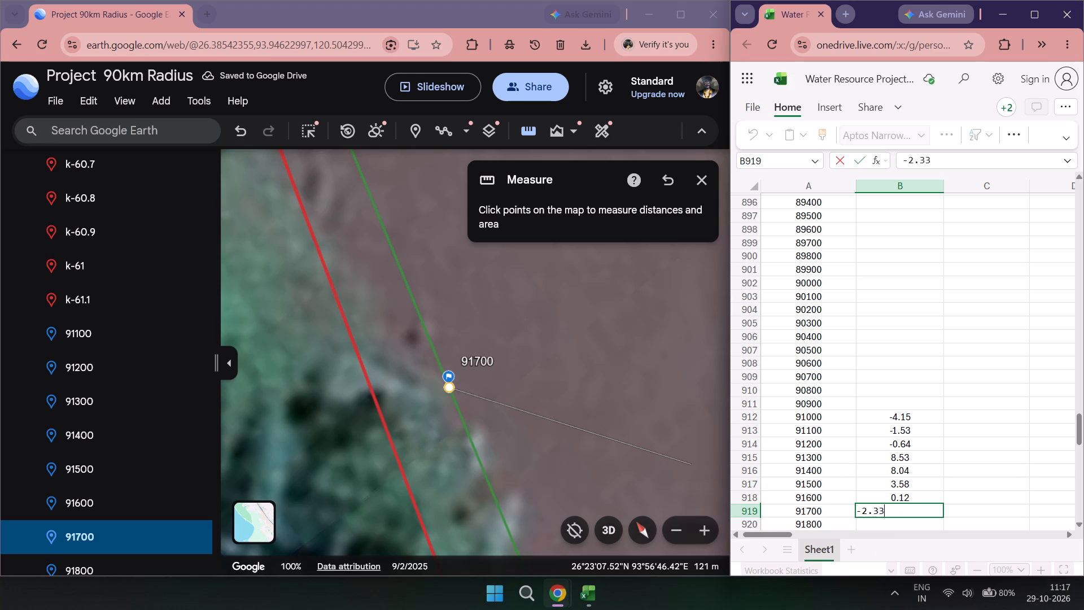
pyautogui.click(866, 523)
pyautogui.scroll(-3, 870, 511)
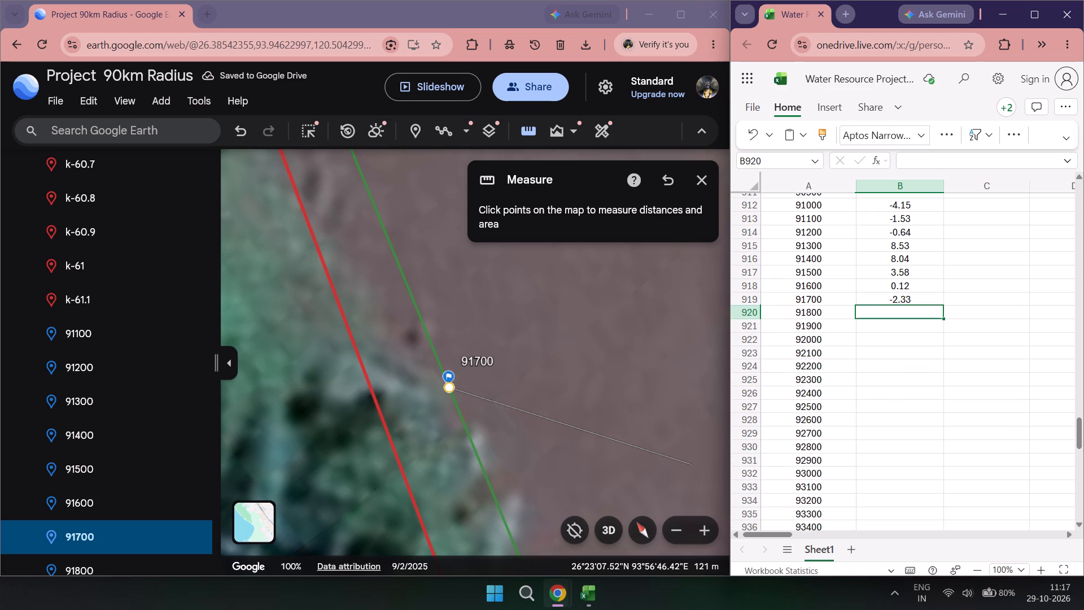
# Go to the 91800 marker in Google Earth and start a fresh measurement from it on the green line across to the red bank line.
pyautogui.doubleClick(95, 563)
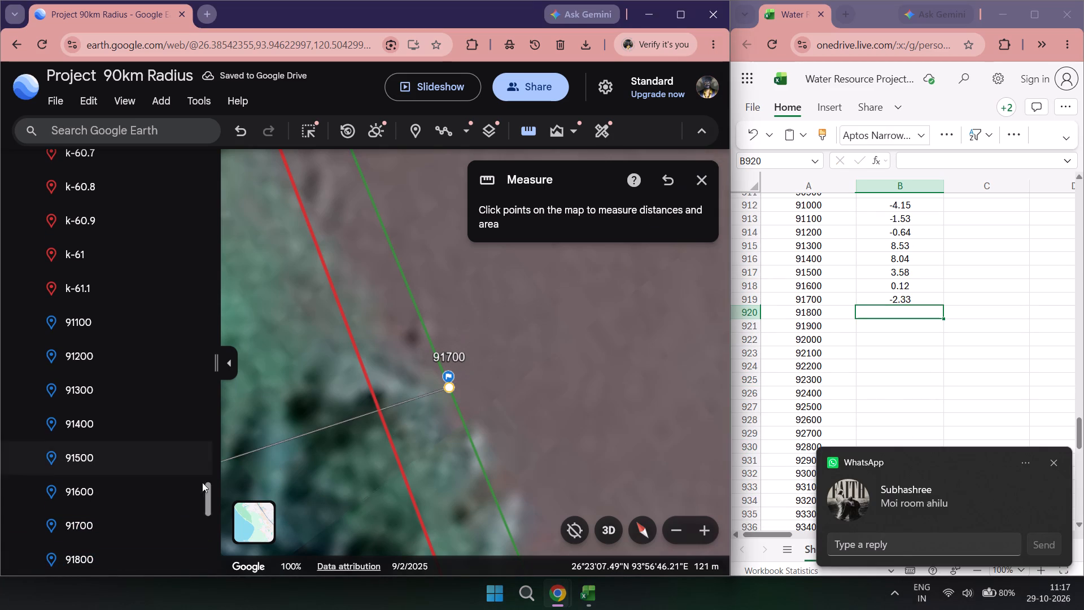
pyautogui.scroll(-2, 89, 468)
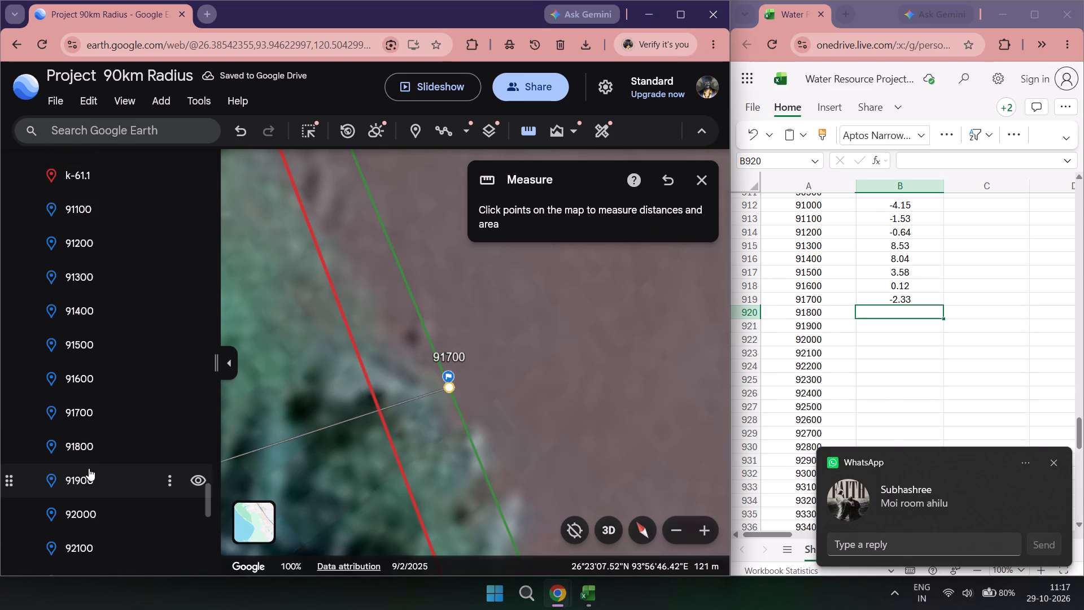
pyautogui.doubleClick(95, 439)
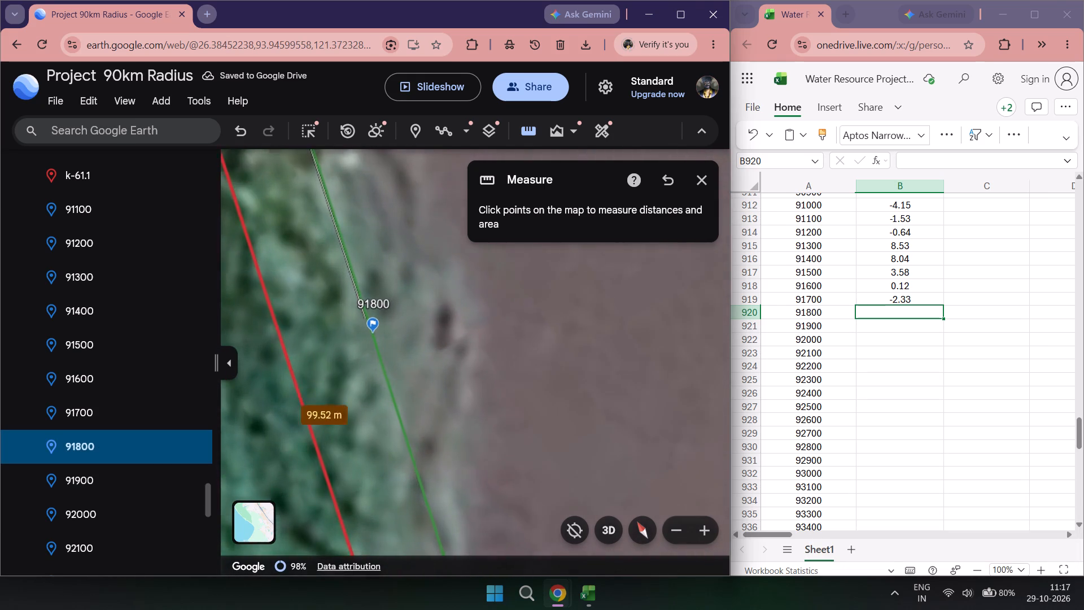
pyautogui.click(694, 183)
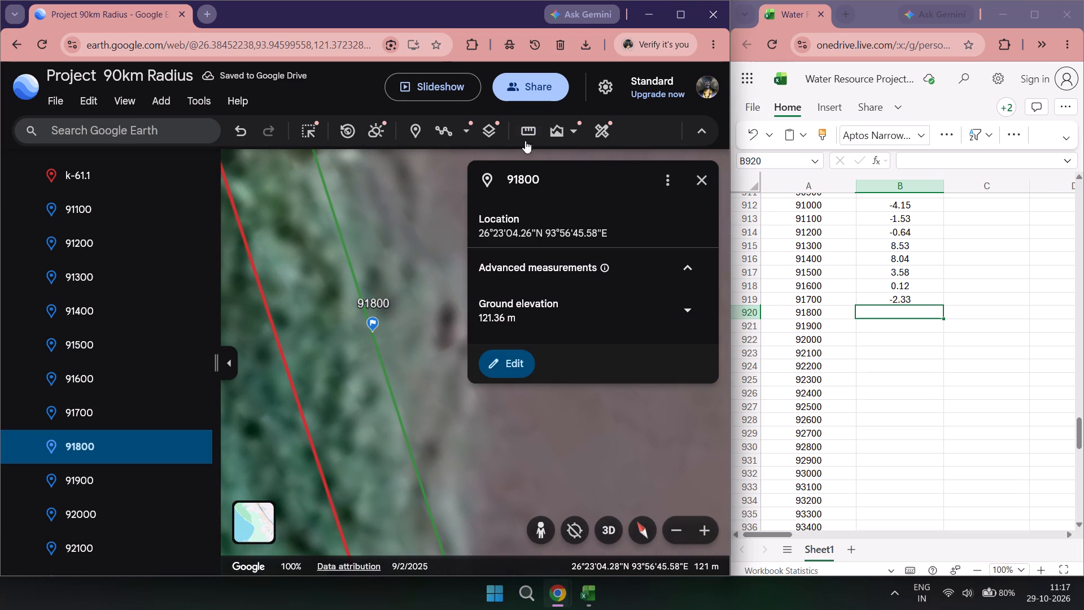
pyautogui.click(523, 138)
pyautogui.scroll(4, 396, 328)
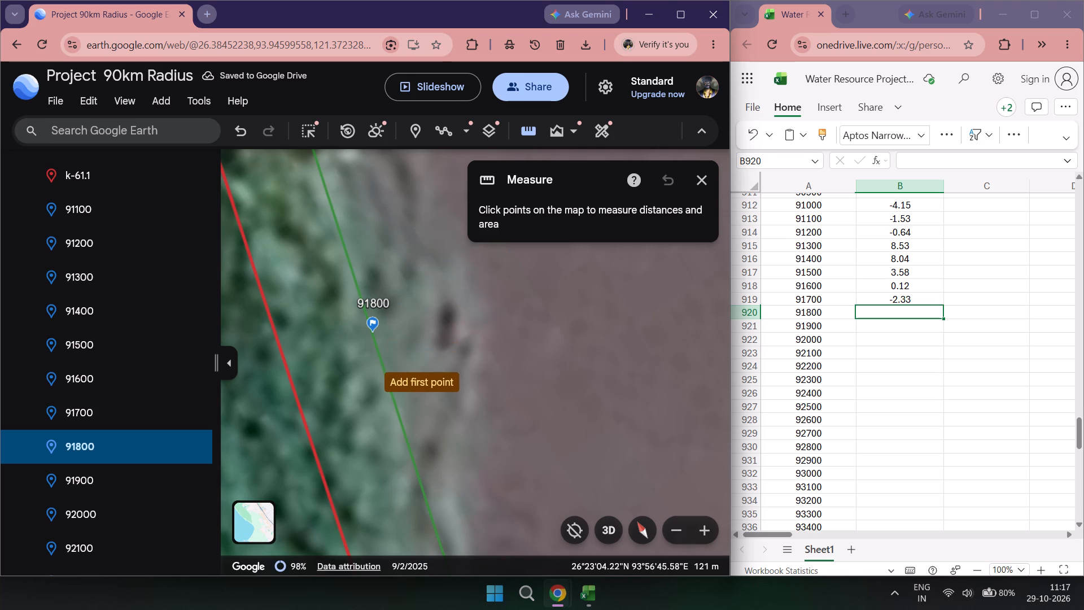
pyautogui.scroll(2, 396, 361)
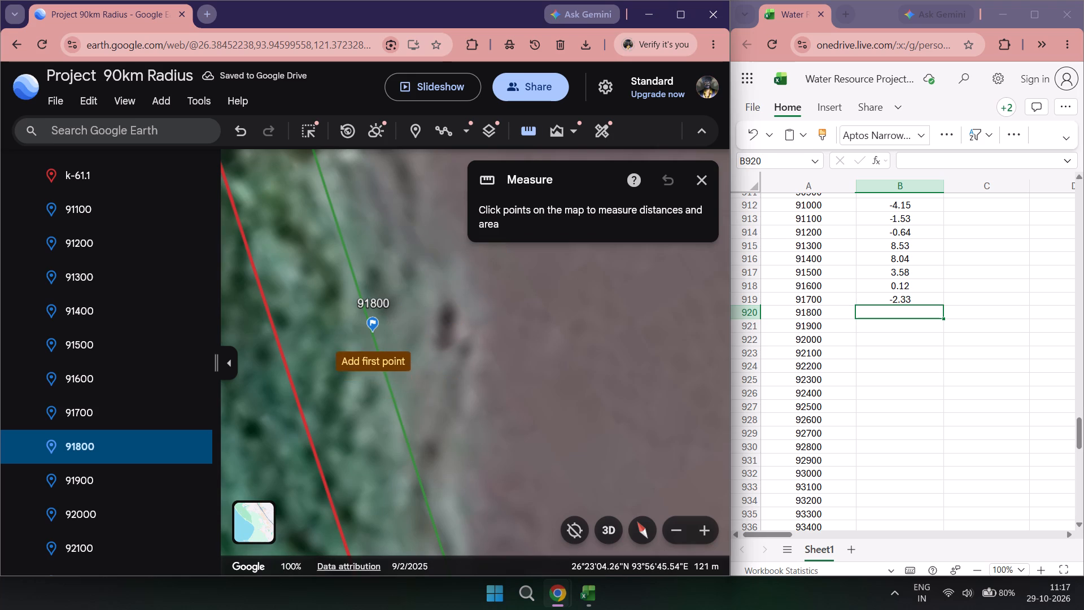
pyautogui.click(373, 333)
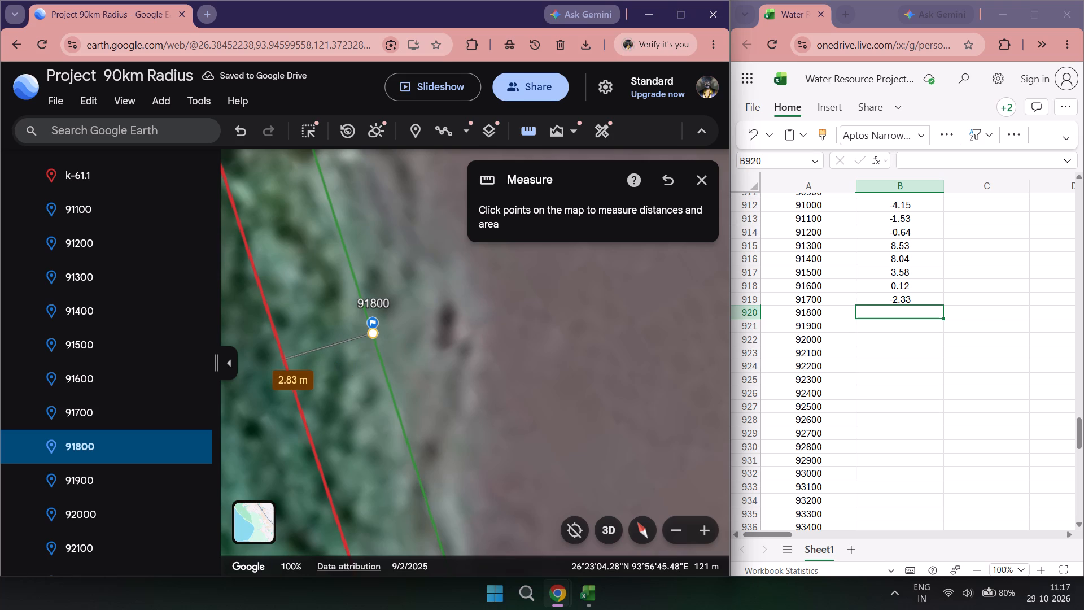
# Open the column B cell for chainage 91800 in the workbook for editing.
pyautogui.doubleClick(878, 311)
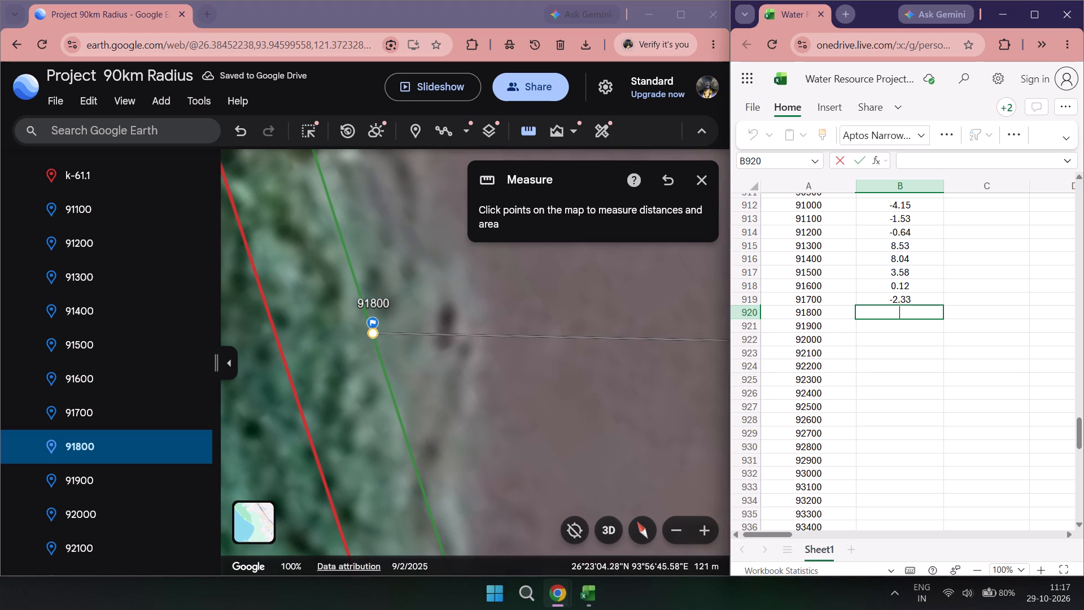
# Record -2.83 in column B for chainage 91800 in the workbook, and close the 91800 measurement.
pyautogui.press('-')
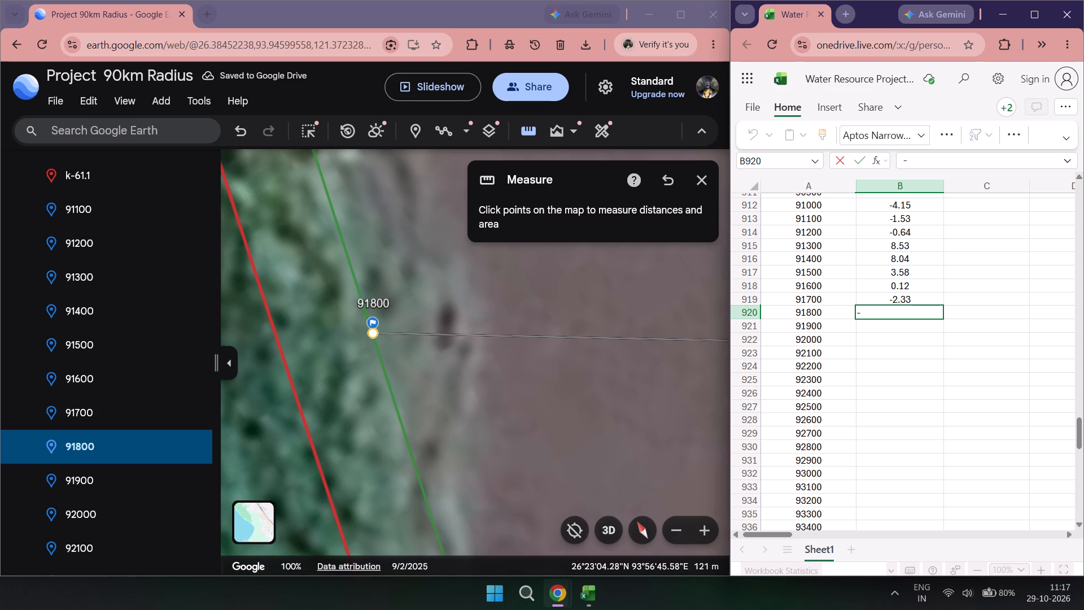
pyautogui.press('2')
pyautogui.write('.83')
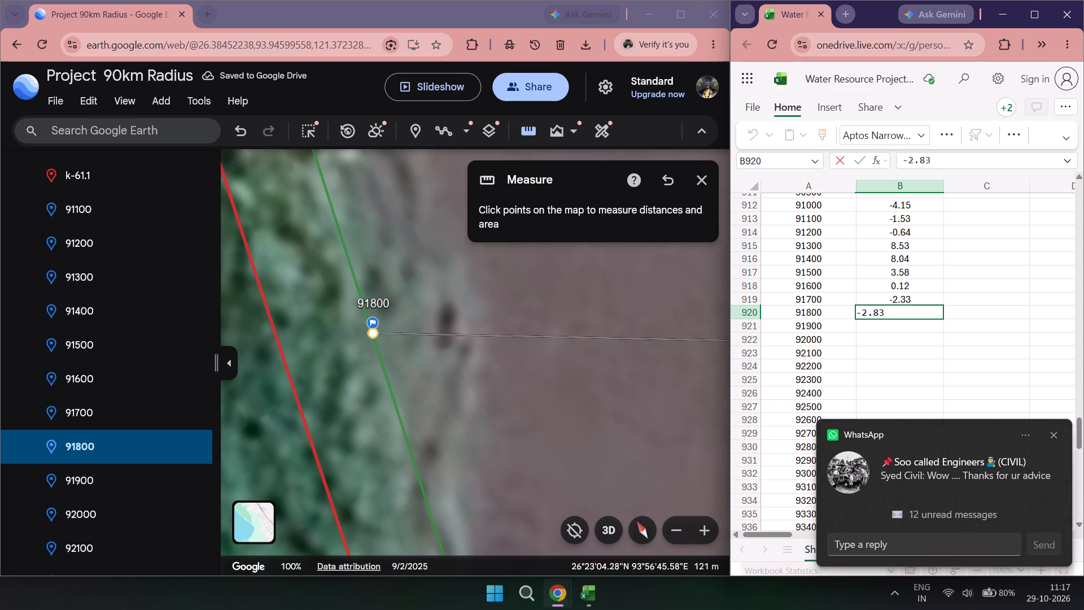
pyautogui.click(889, 332)
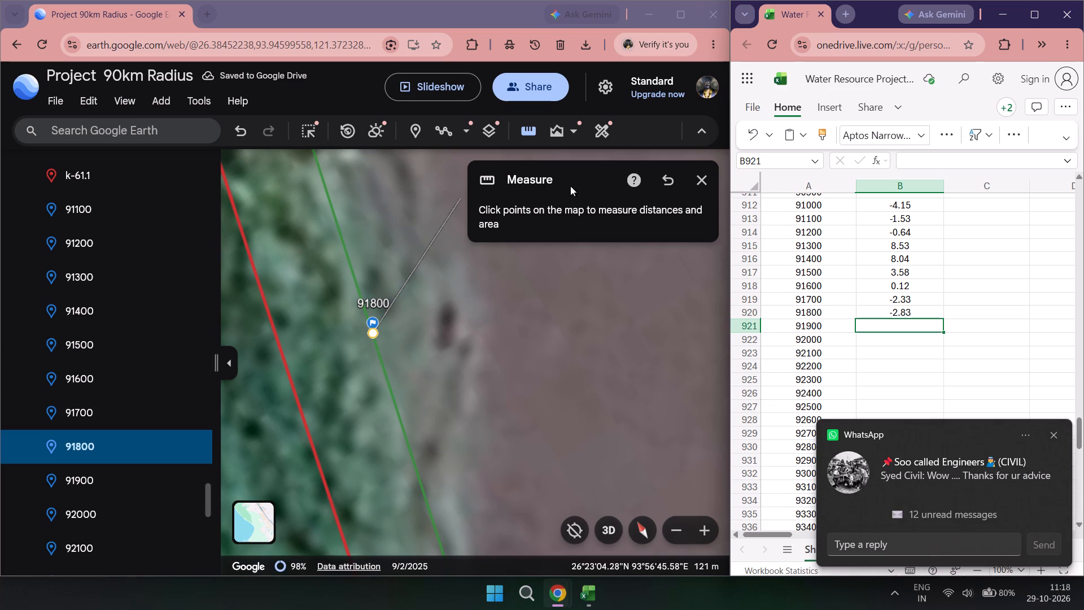
pyautogui.click(701, 178)
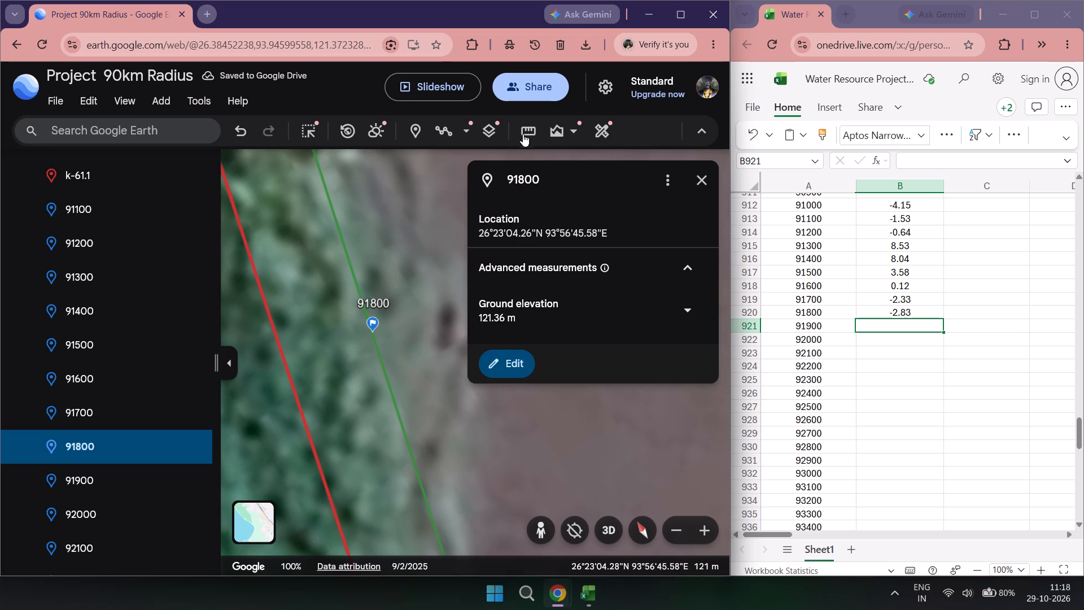
# Measure from the 91900 marker on the green line across to the red bank line, and record -2.43 in column B for chainage 91900.
pyautogui.doubleClick(108, 482)
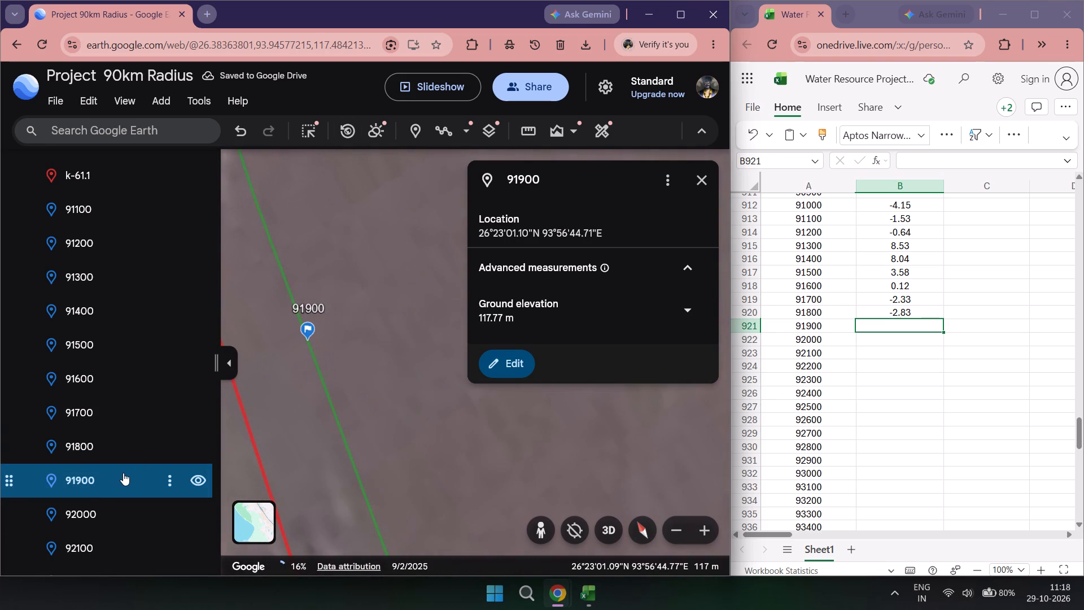
pyautogui.moveTo(326, 354); pyautogui.dragTo(430, 337)
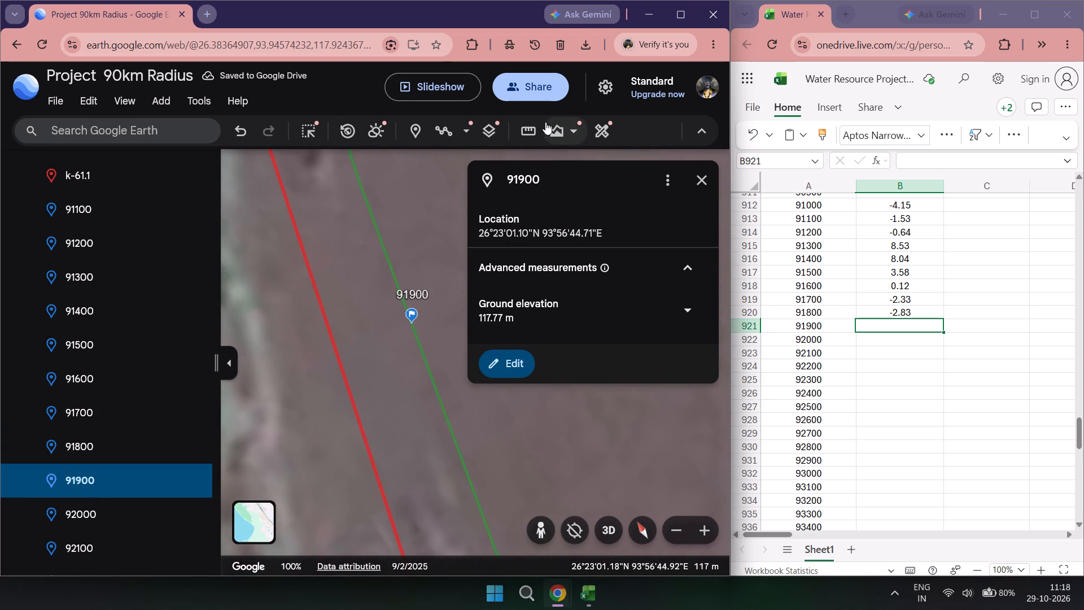
pyautogui.click(526, 134)
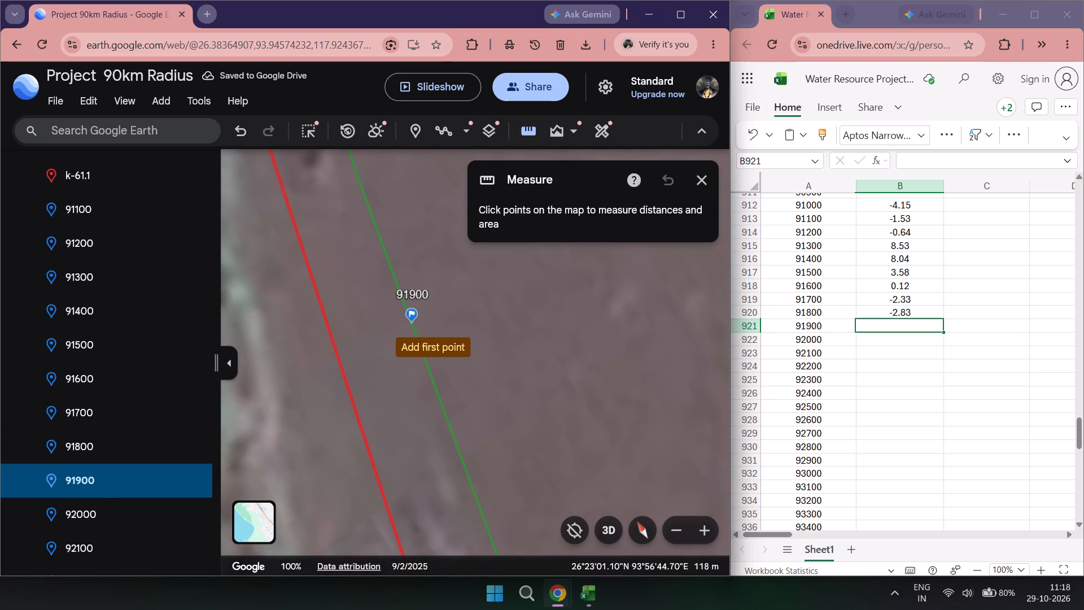
pyautogui.click(412, 326)
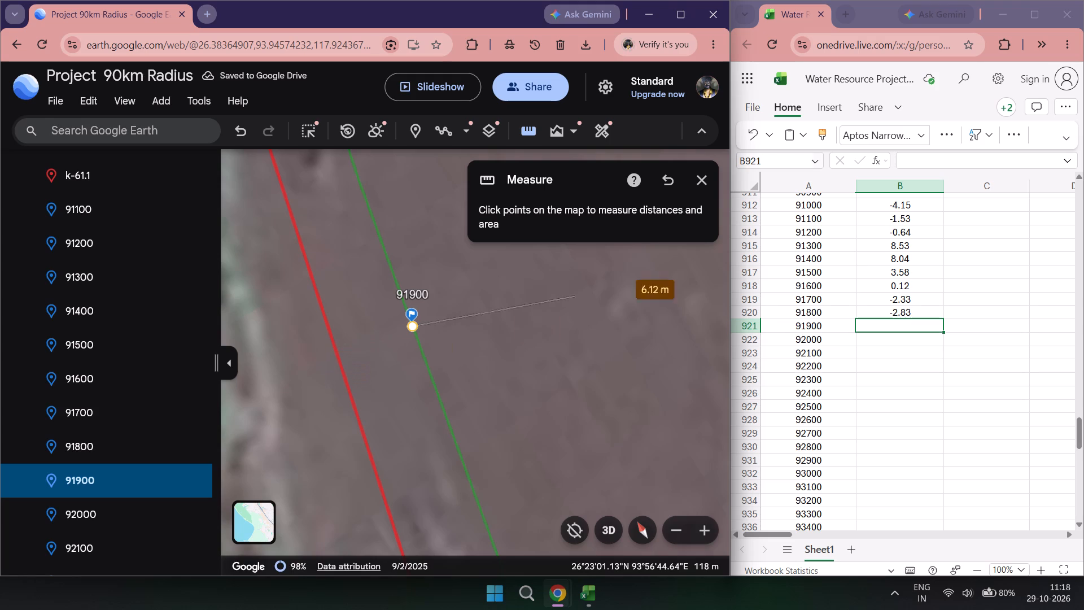
pyautogui.doubleClick(901, 329)
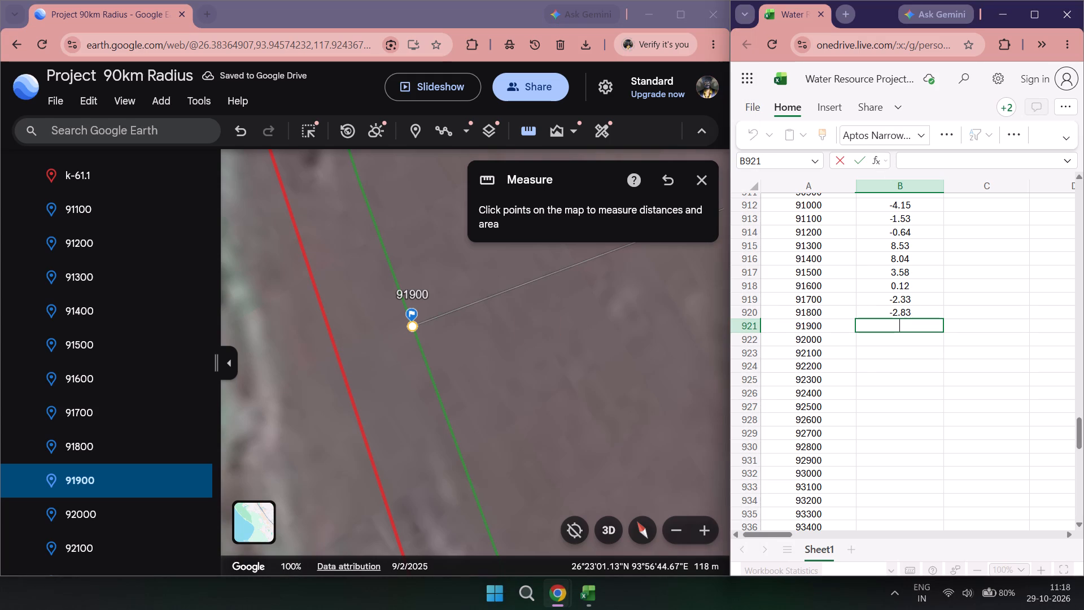
pyautogui.press('-')
pyautogui.write('2.43')
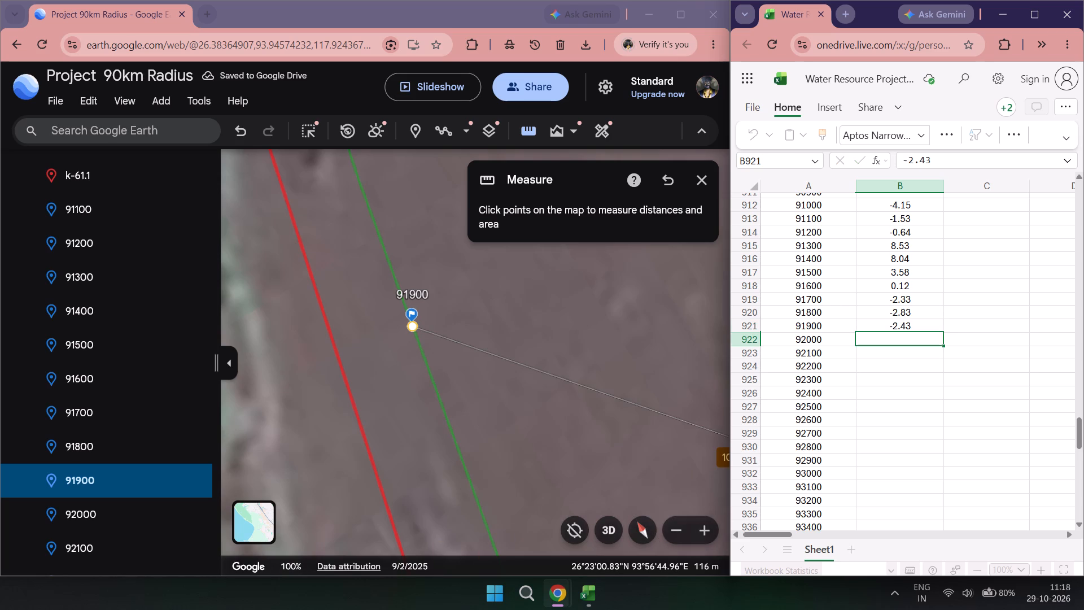
pyautogui.click(890, 344)
# Close the 91900 measurement, measure from the 92000 marker across to the red bank line, and enter -0.26 in column B for chainage 92000.
pyautogui.doubleClick(91, 517)
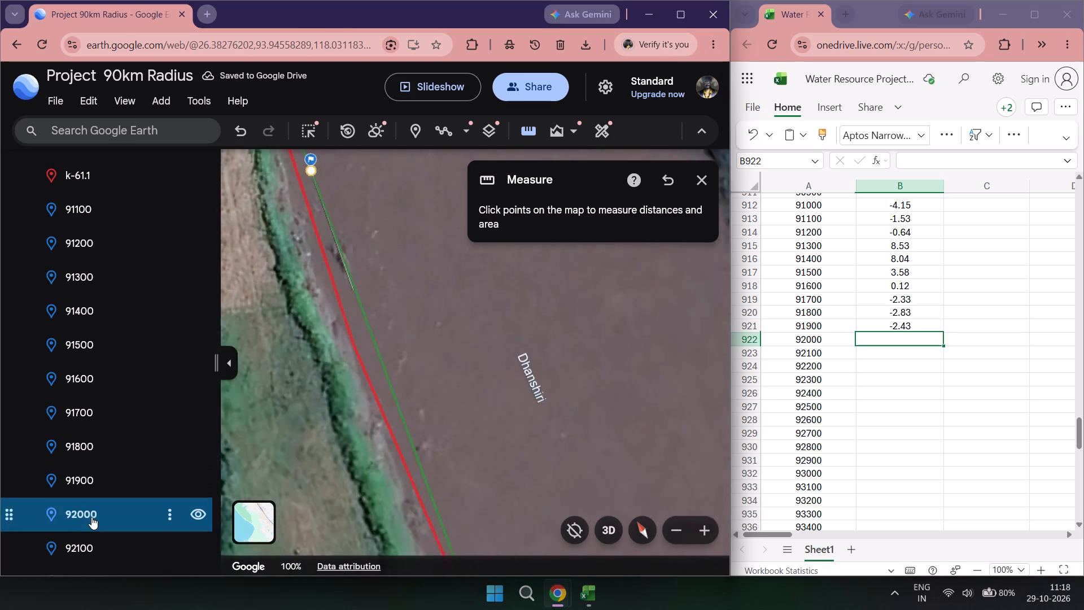
pyautogui.click(705, 182)
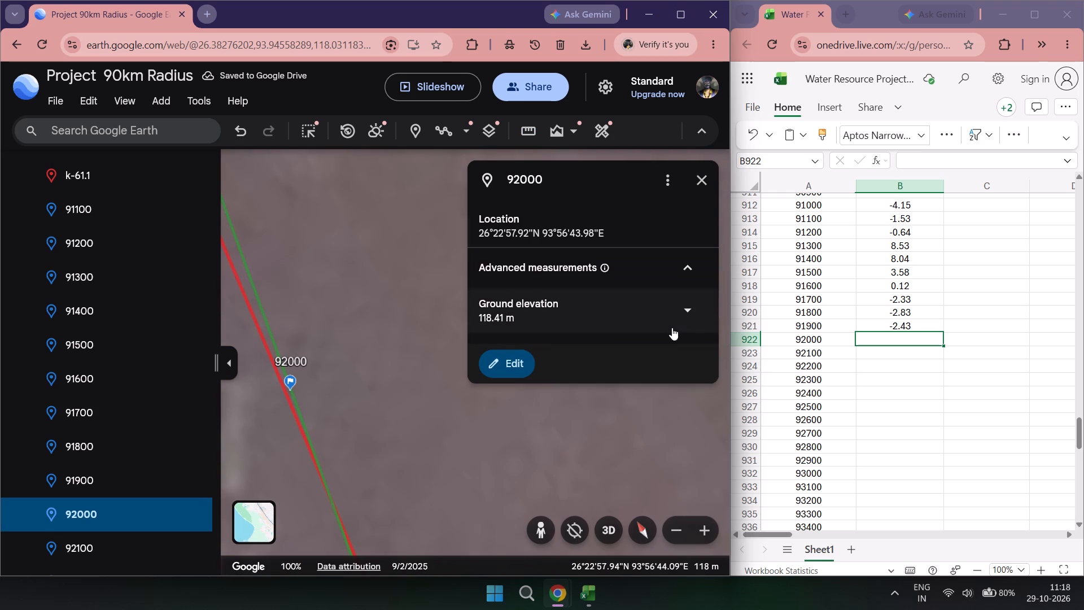
pyautogui.scroll(4, 348, 433)
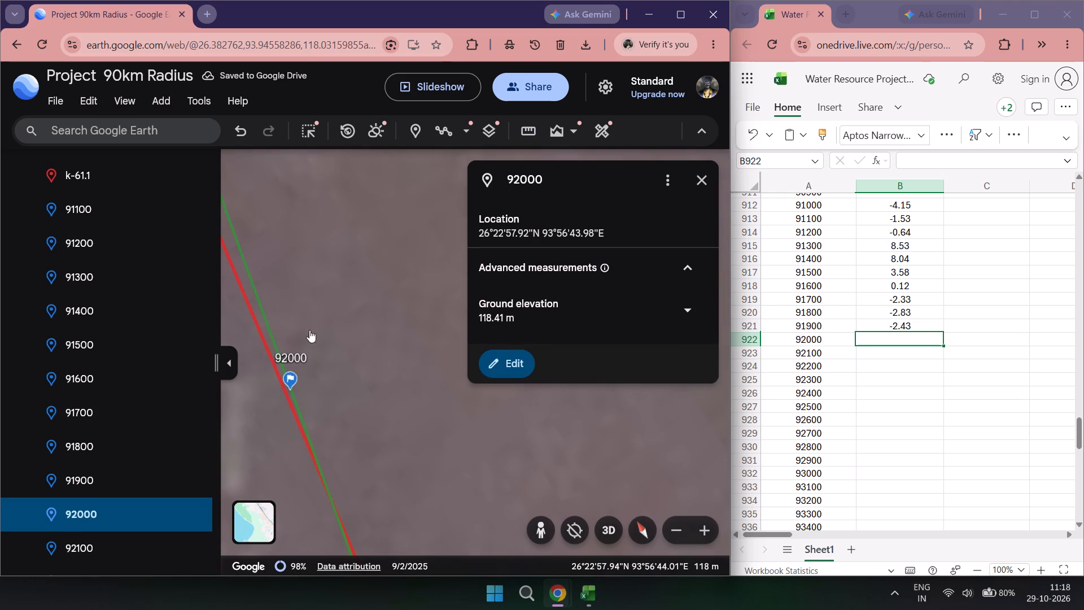
pyautogui.click(535, 132)
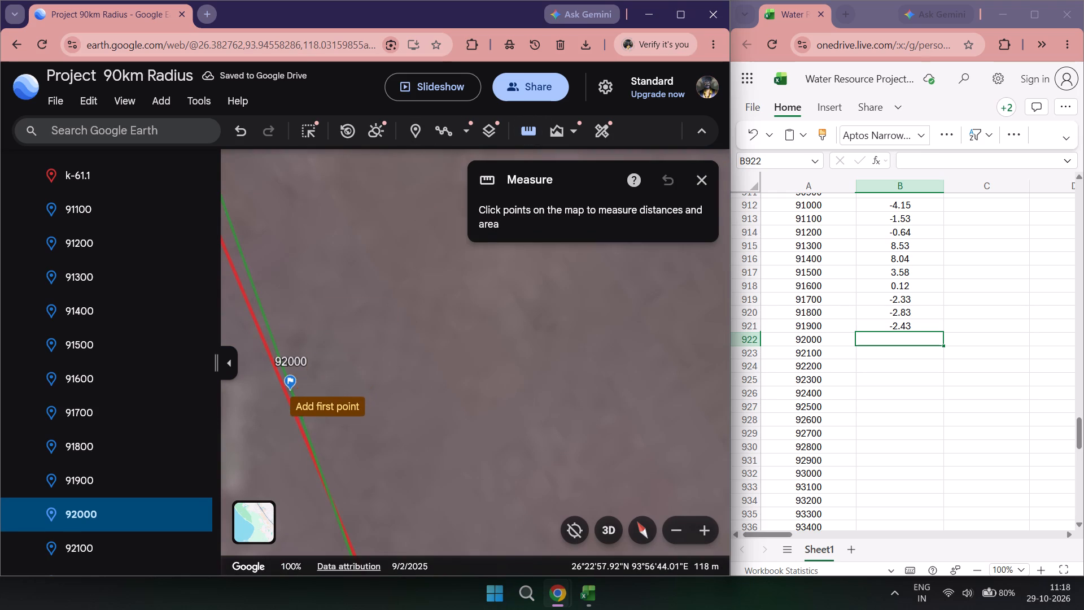
pyautogui.click(292, 390)
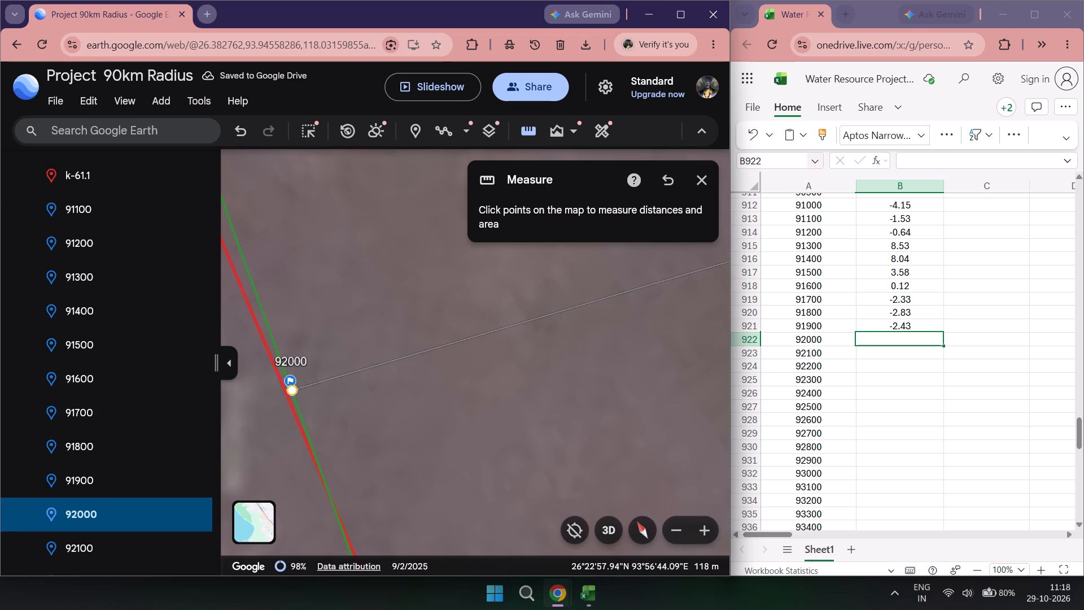
pyautogui.click(701, 192)
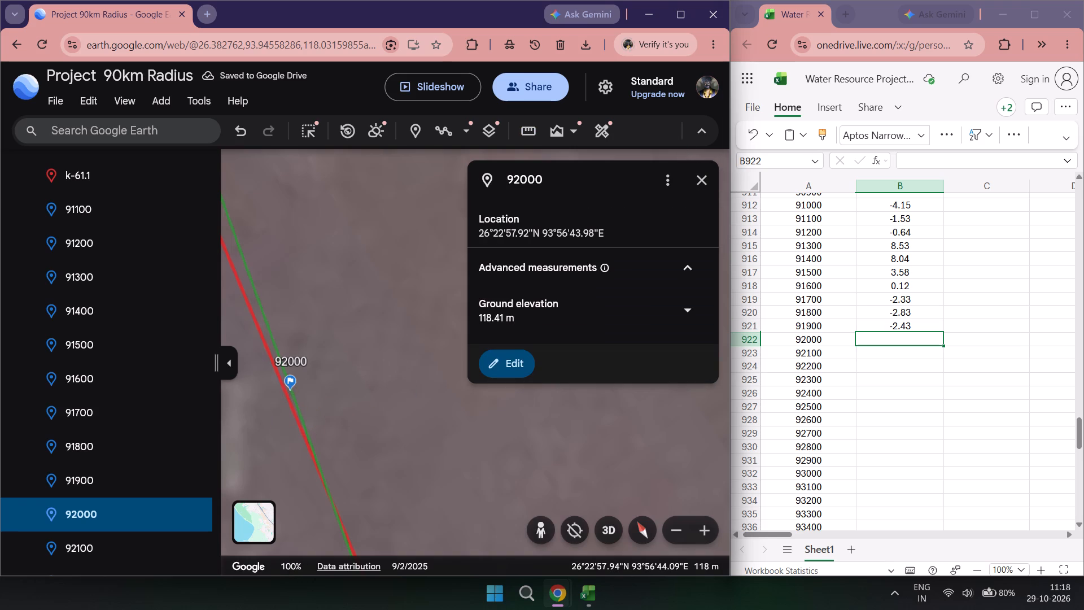
pyautogui.doubleClick(901, 343)
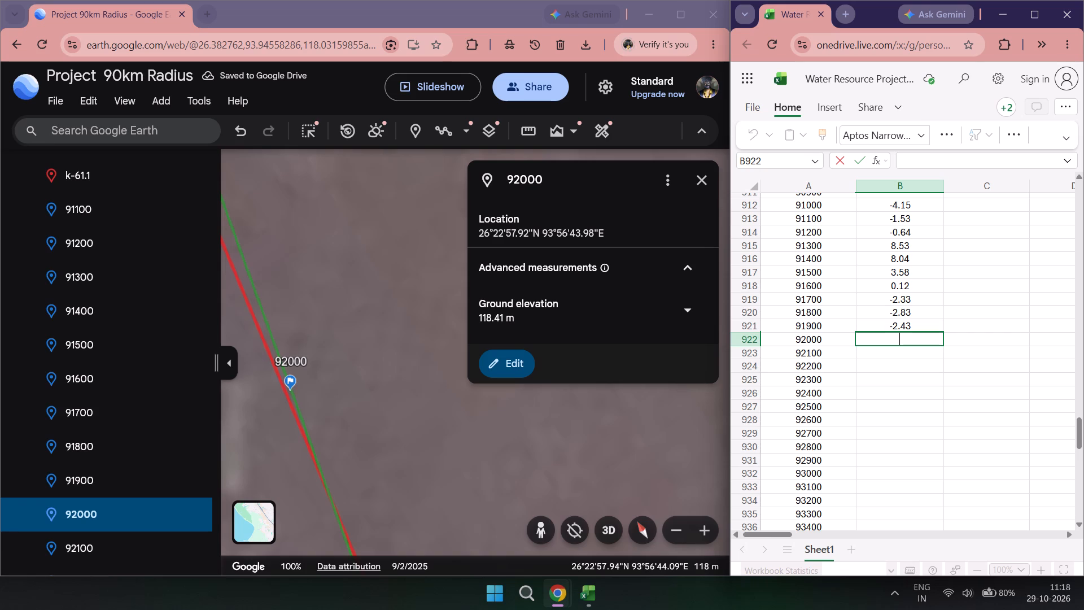
pyautogui.write('-0.26')
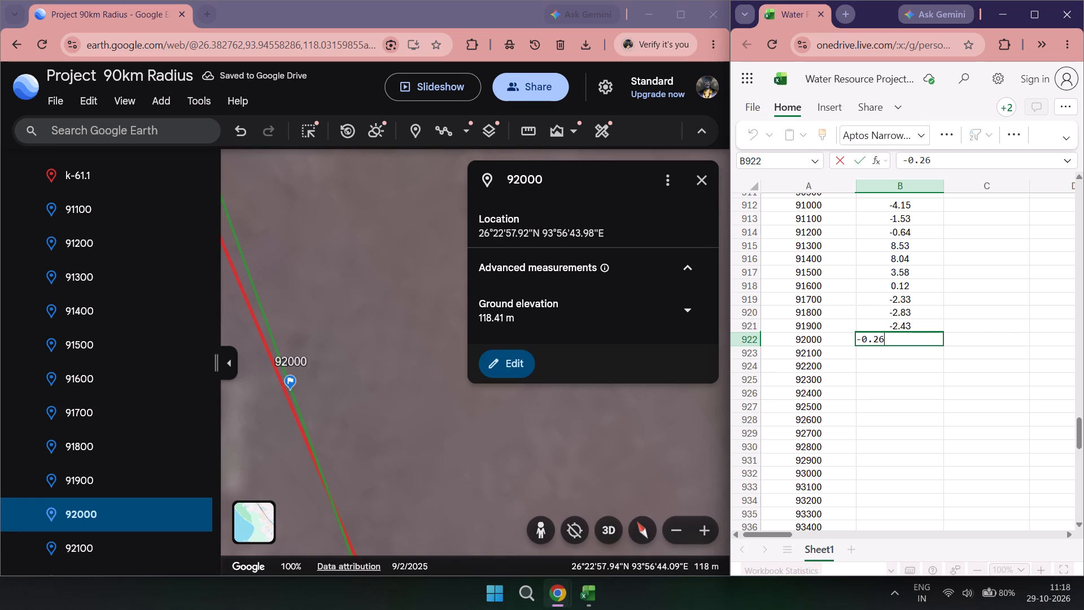
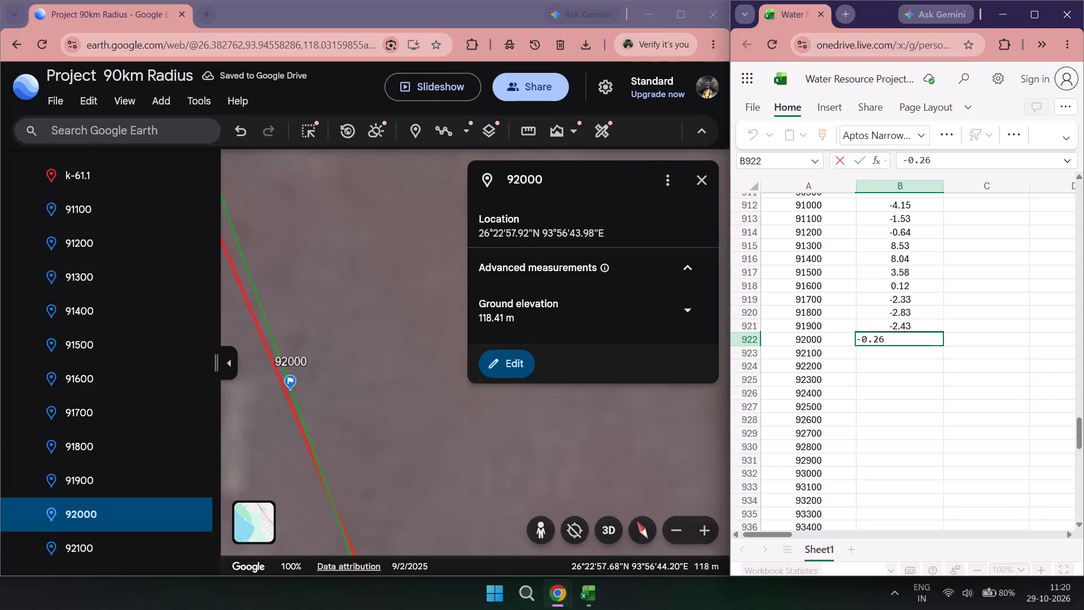
# Measure from the 92100 marker on the green line to the red bank line, and record 0.53 in column B for chainage 92100.
pyautogui.doubleClick(75, 547)
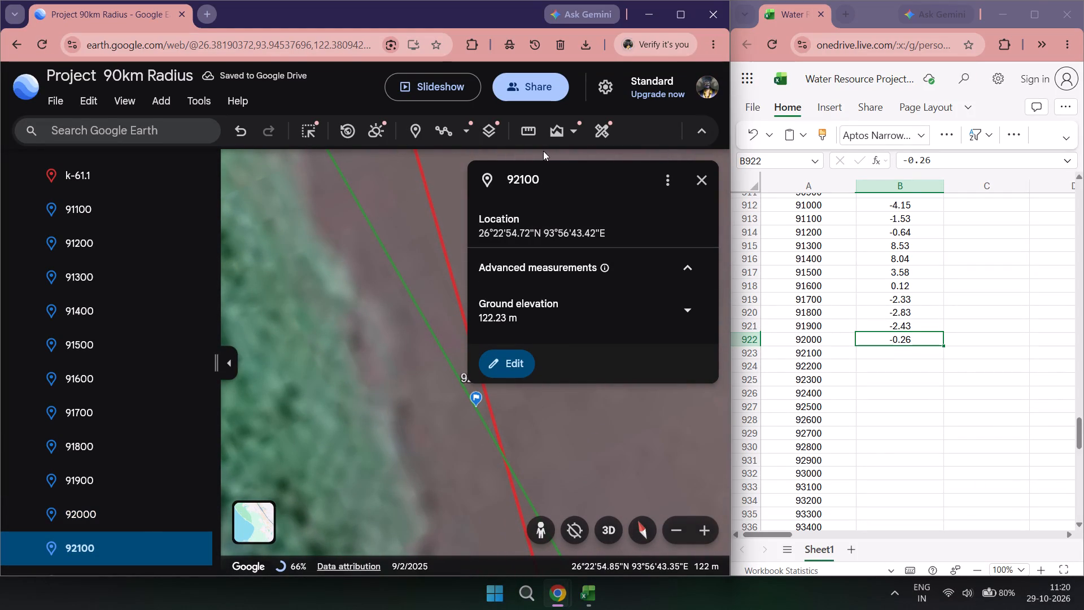
pyautogui.click(521, 132)
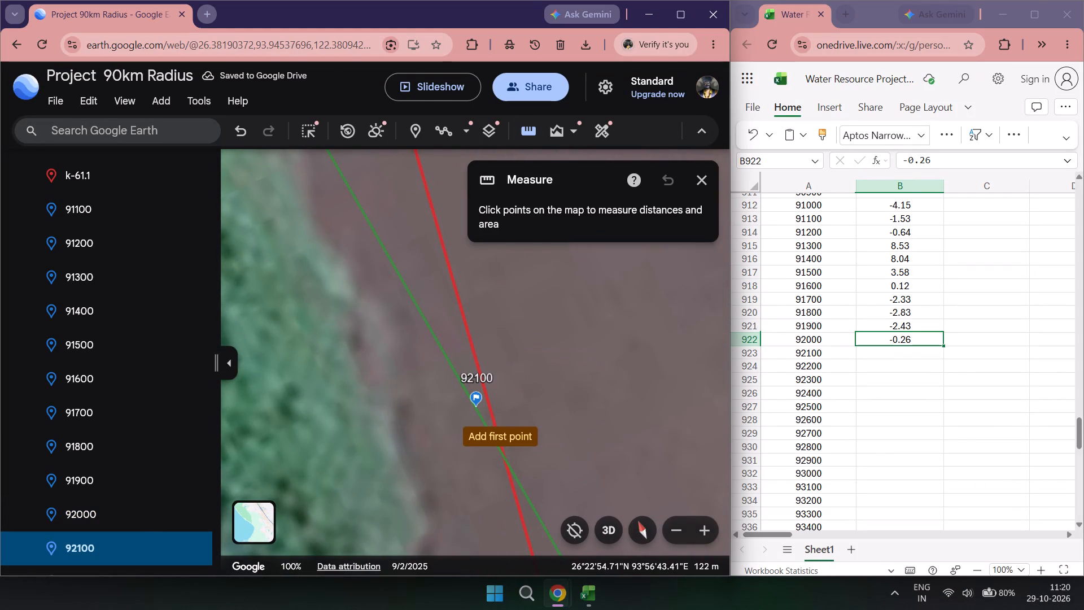
pyautogui.click(477, 407)
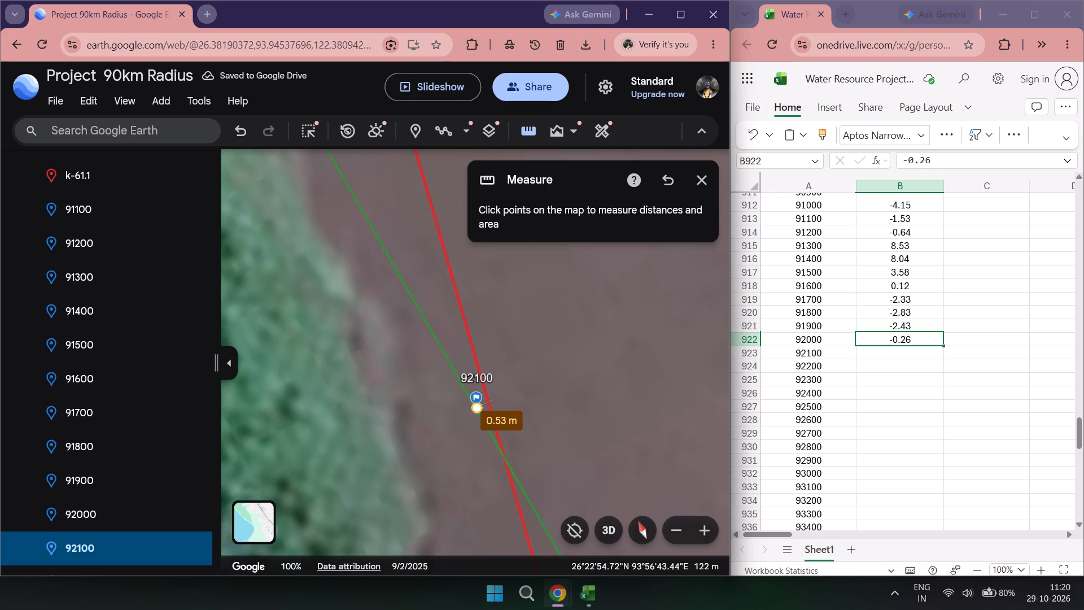
pyautogui.doubleClick(890, 354)
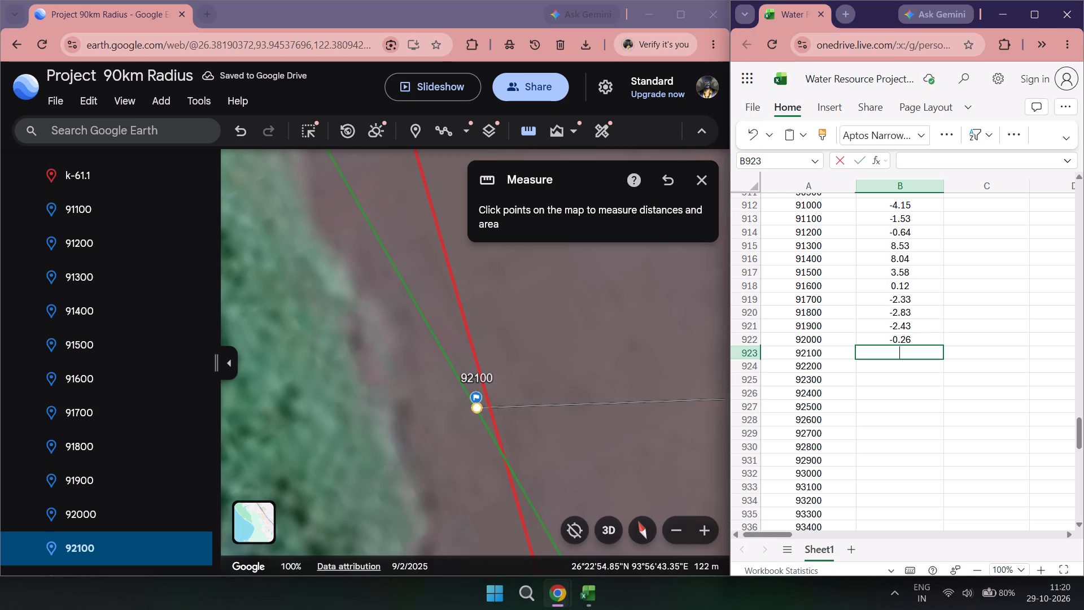
pyautogui.write('0.')
pyautogui.write('53')
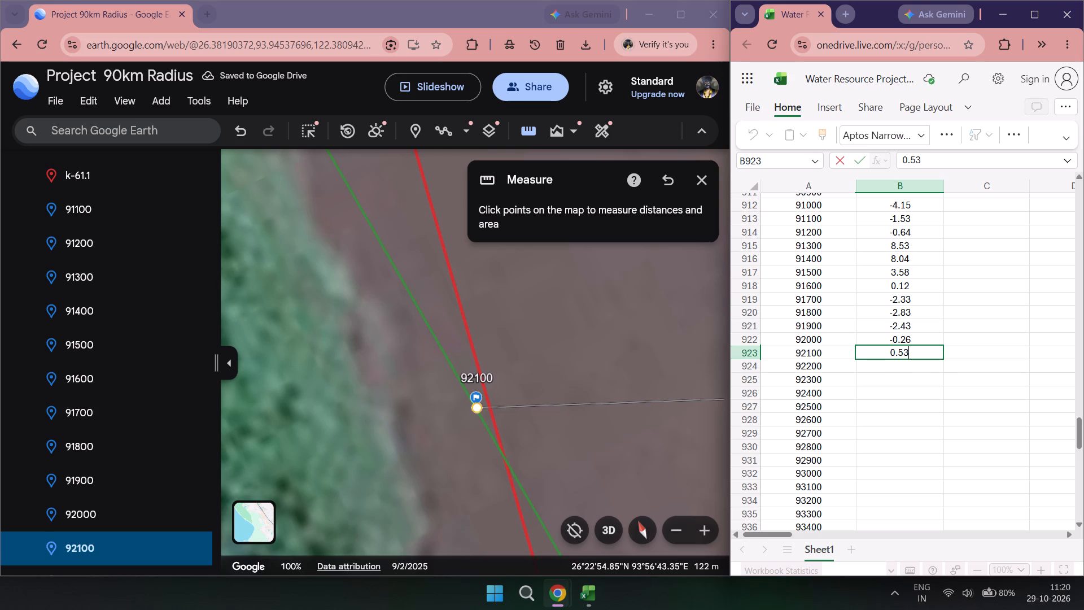
pyautogui.click(523, 142)
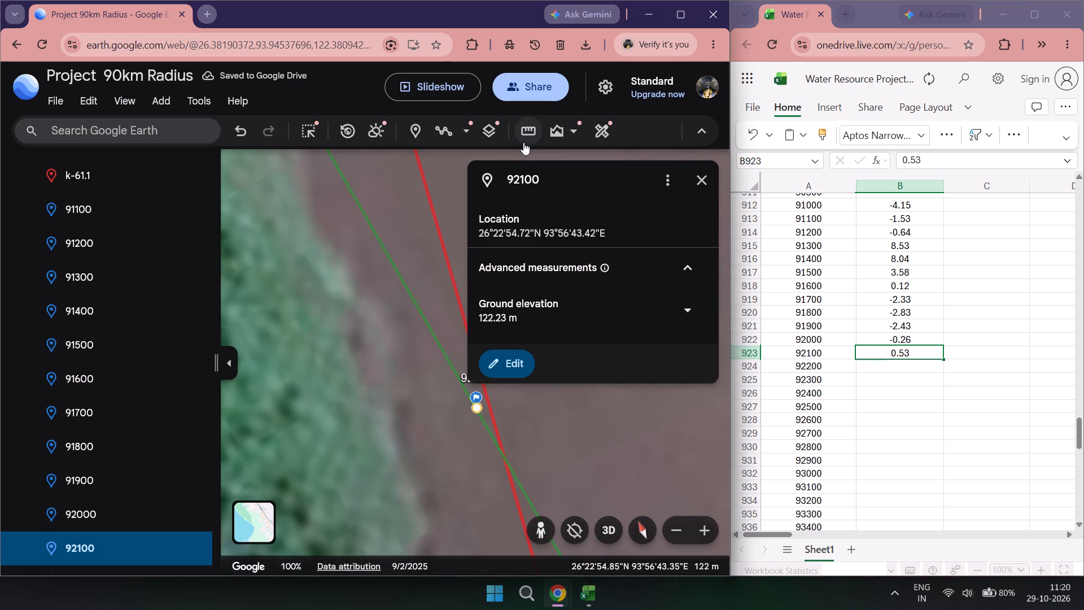
# Measure from the 92200 marker across to the red bank line, record -3.02 in column B for chainage 92200, and close the measurement.
pyautogui.scroll(-1, 113, 525)
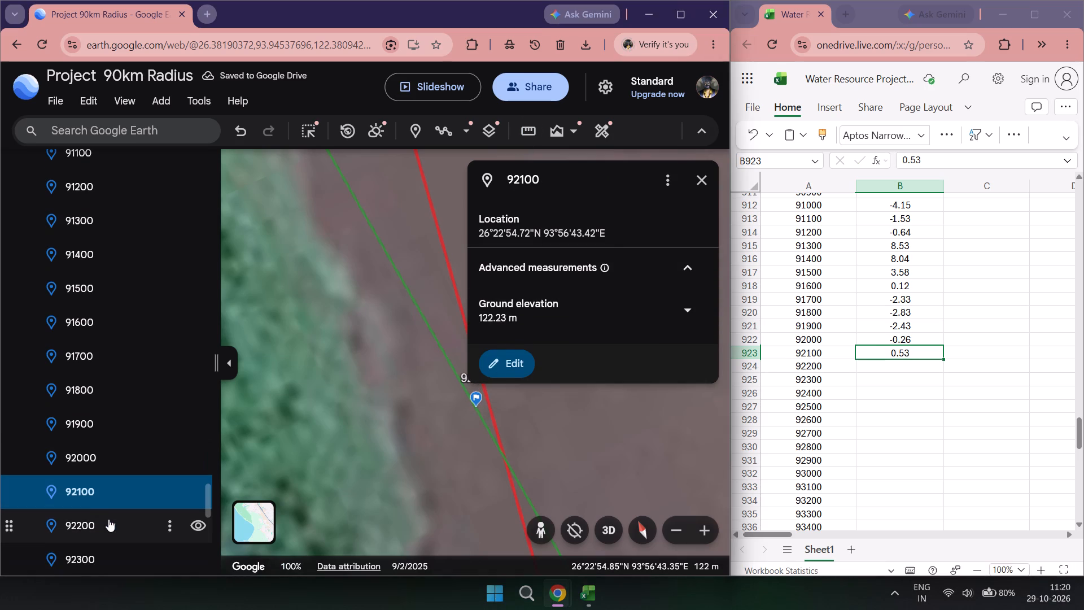
pyautogui.doubleClick(96, 517)
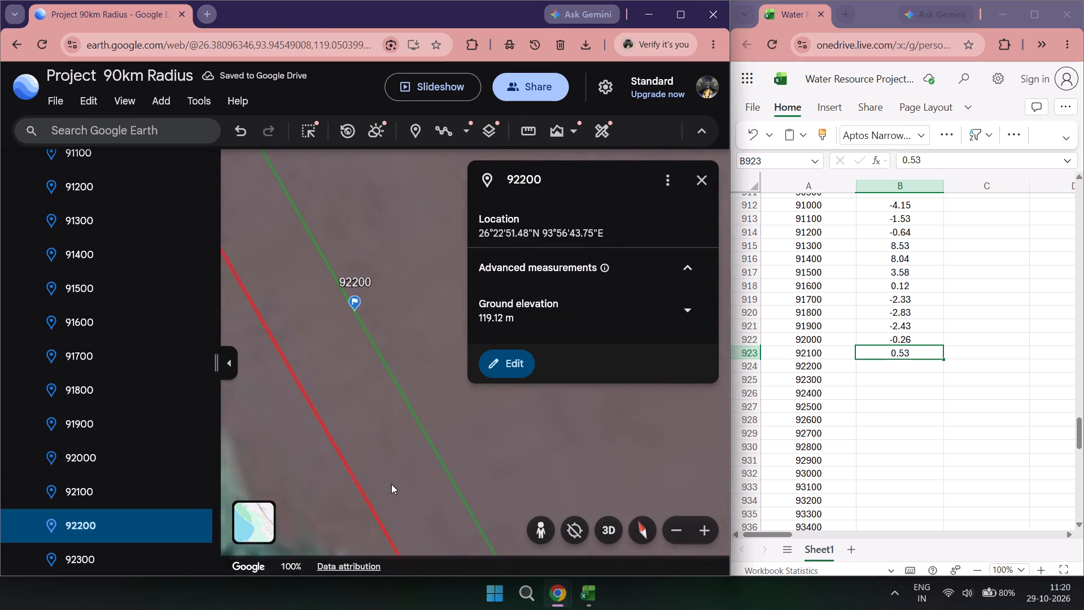
pyautogui.click(519, 133)
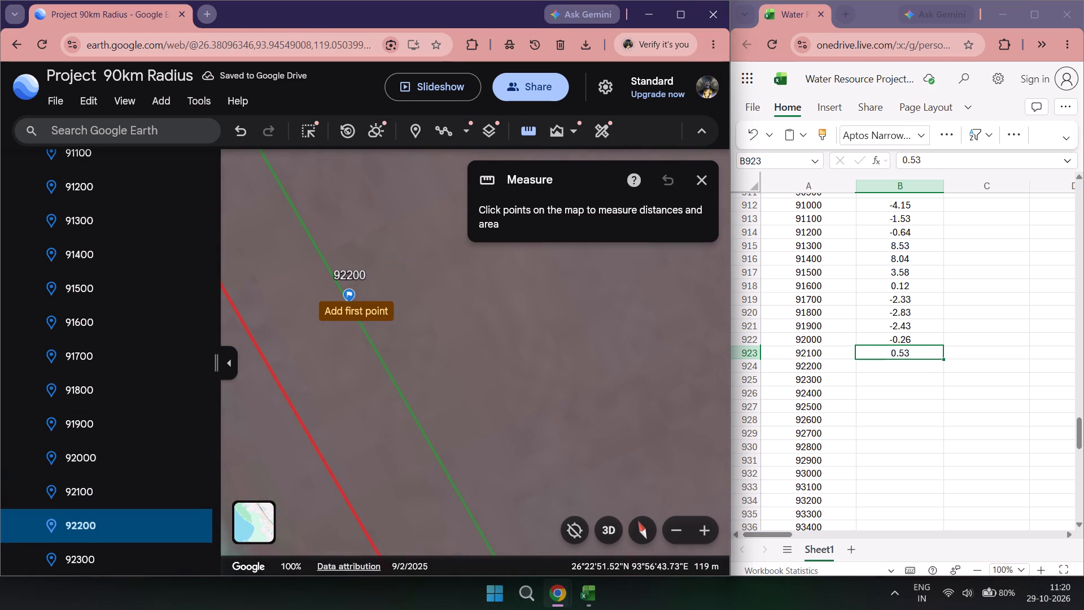
pyautogui.scroll(4, 345, 298)
pyautogui.click(349, 304)
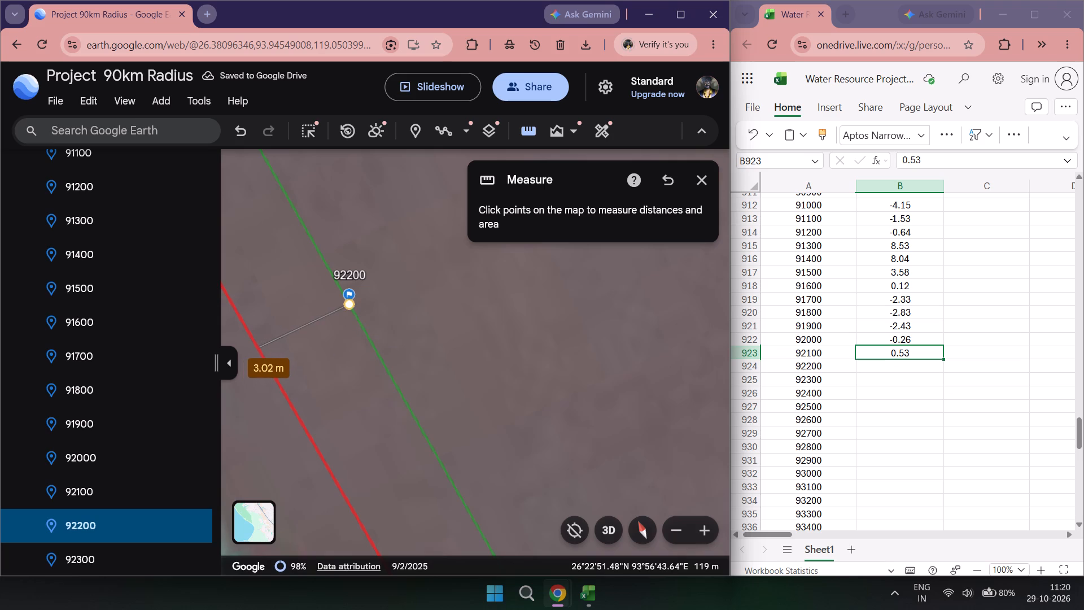
pyautogui.doubleClick(874, 371)
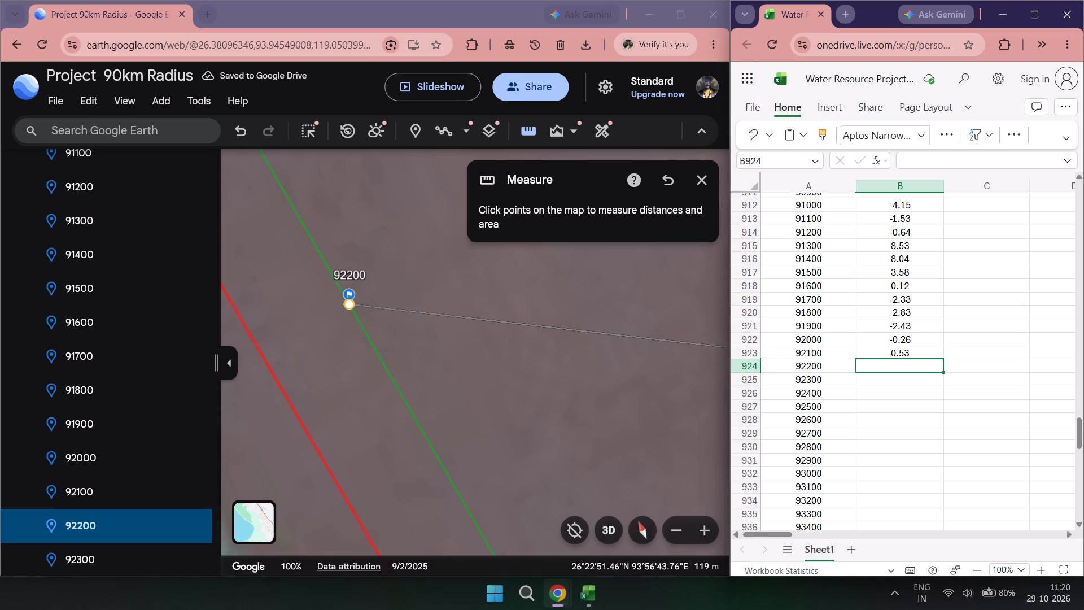
pyautogui.write('-0')
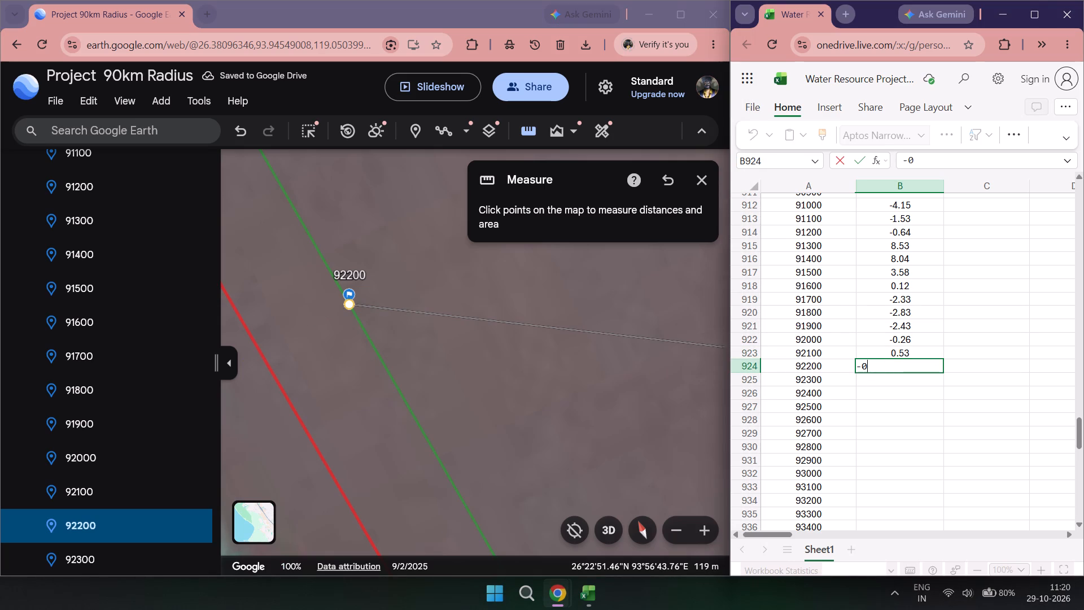
pyautogui.press('BackSpace')
pyautogui.press('3')
pyautogui.write('.02')
pyautogui.doubleClick(900, 376)
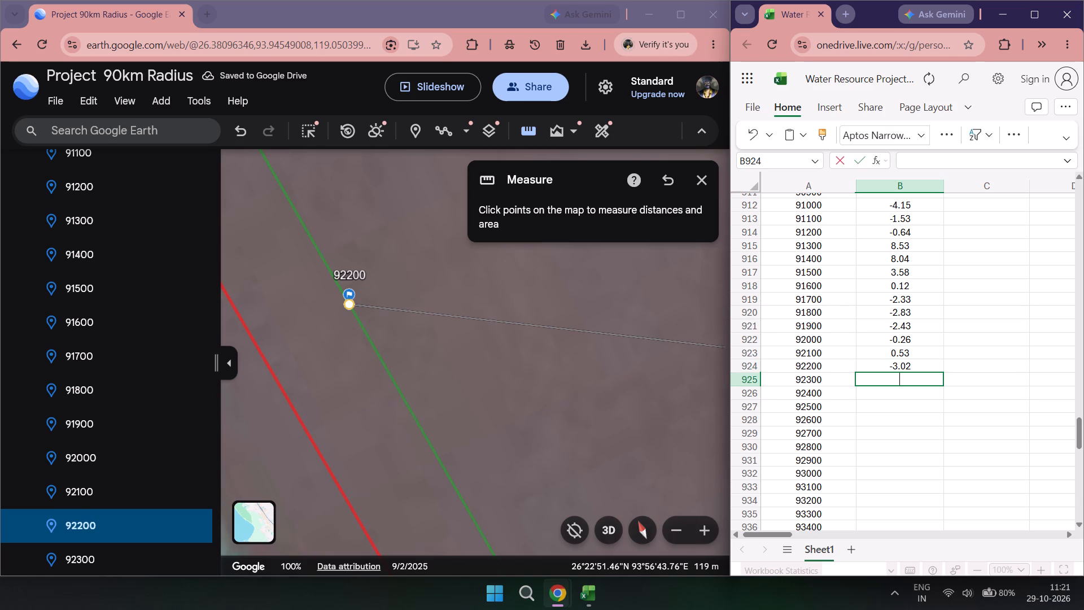
pyautogui.click(694, 177)
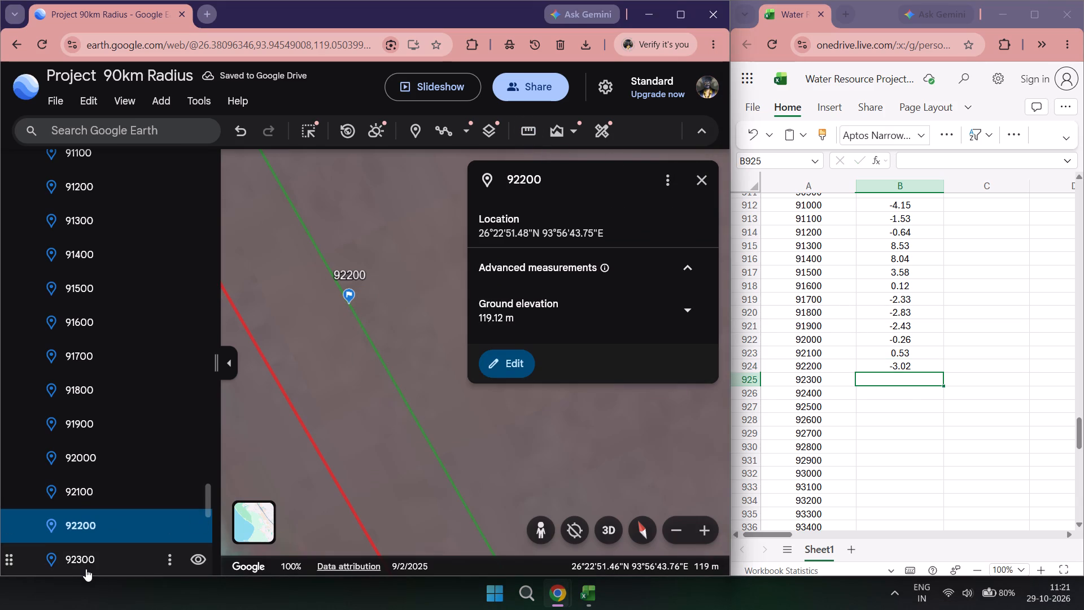
# Measure from the 92300 marker on the green line across to the red bank line, and record -6.06 in column B for chainage 92300.
pyautogui.doubleClick(89, 568)
pyautogui.doubleClick(90, 565)
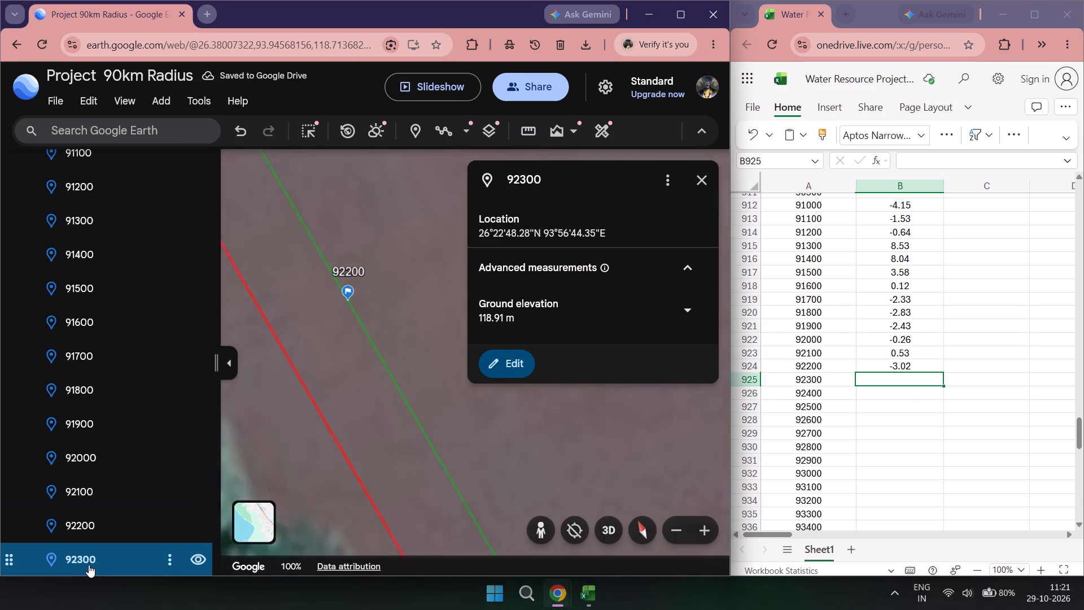
pyautogui.moveTo(380, 394); pyautogui.dragTo(509, 326)
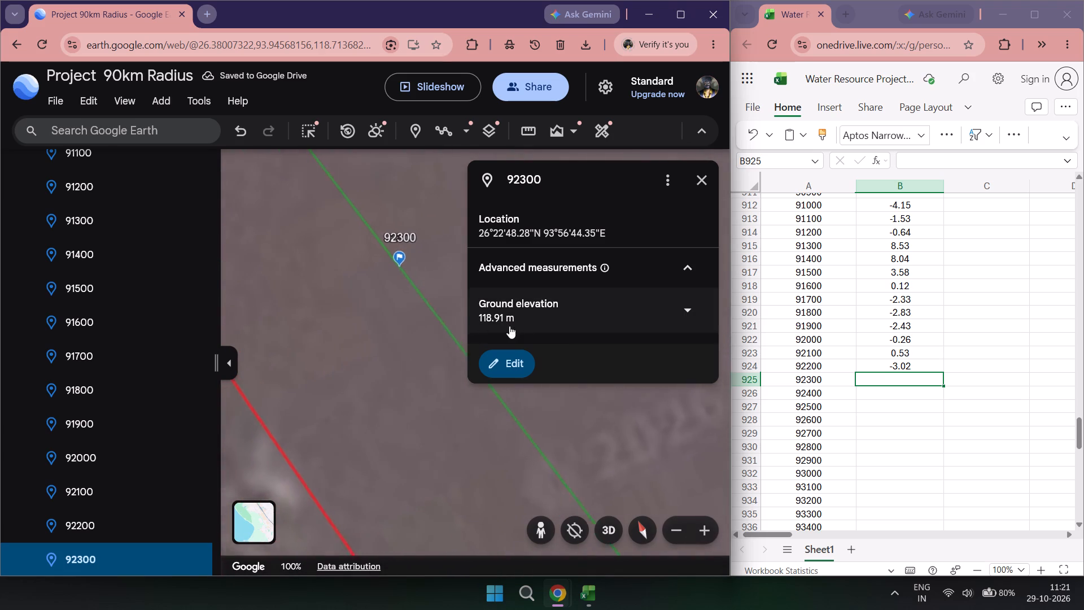
pyautogui.moveTo(509, 326); pyautogui.dragTo(547, 334)
pyautogui.click(519, 125)
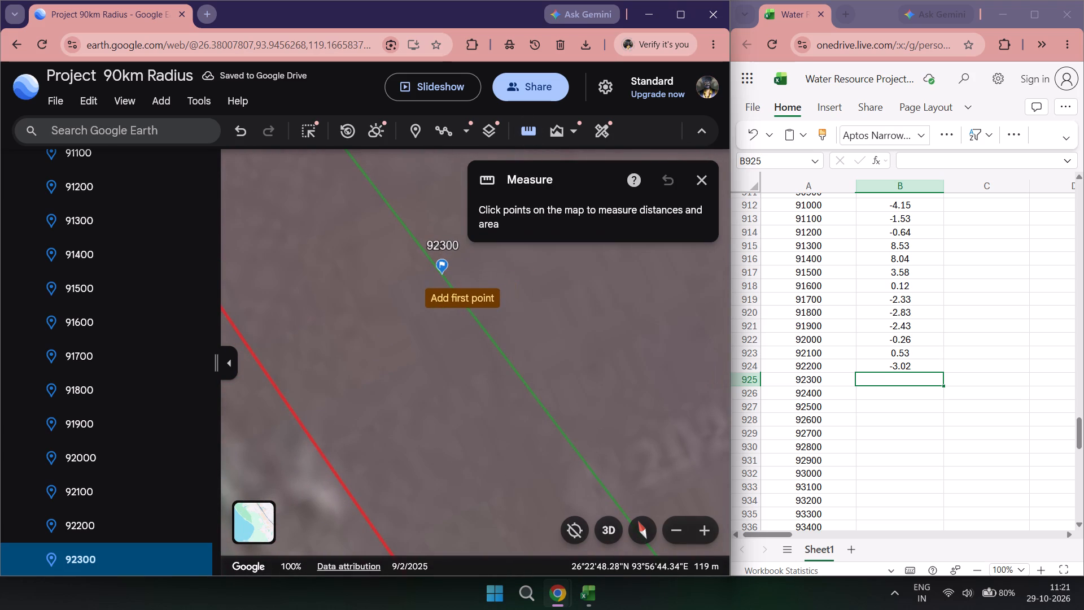
pyautogui.scroll(2, 441, 277)
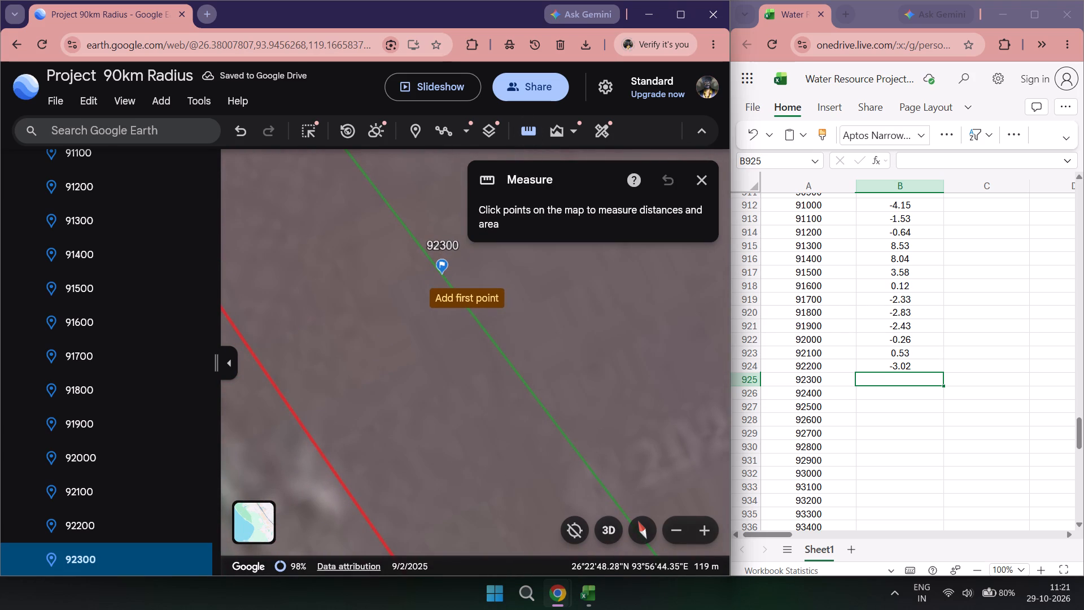
pyautogui.click(442, 276)
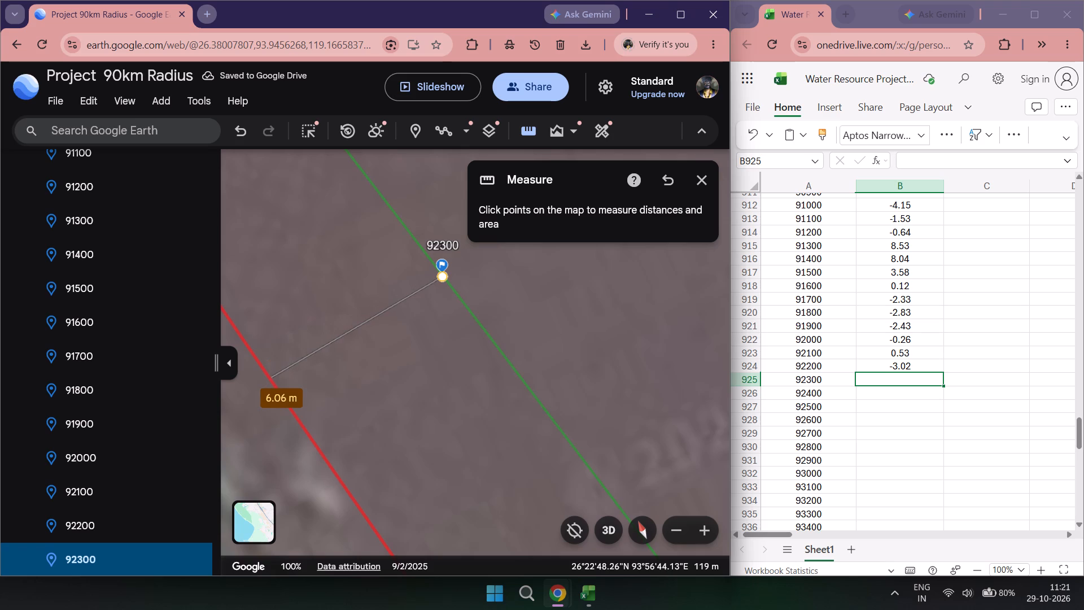
pyautogui.doubleClick(903, 383)
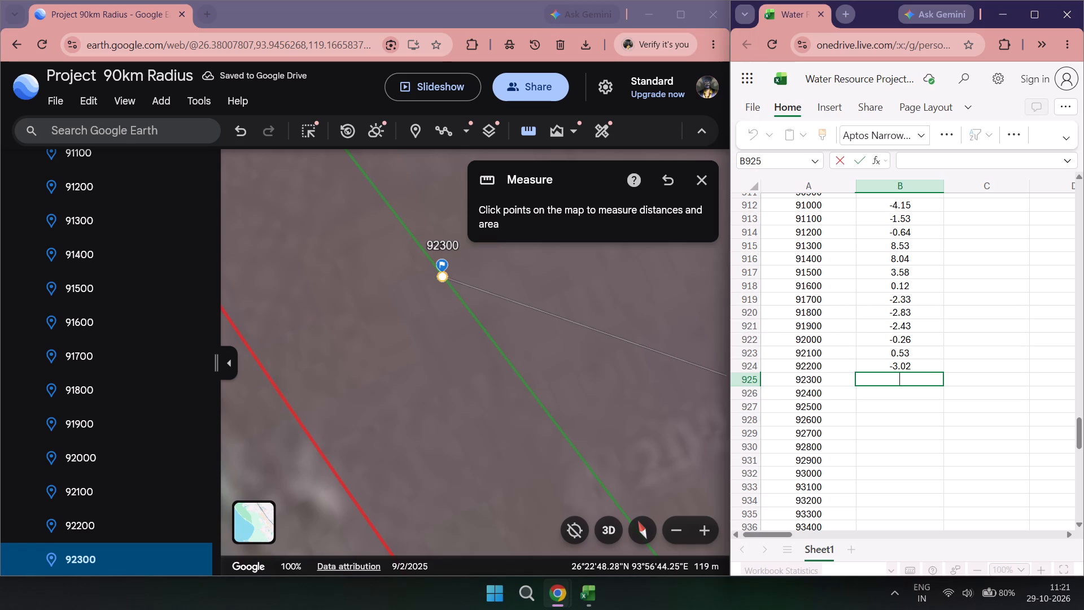
pyautogui.write('-0')
pyautogui.press('BackSpace')
pyautogui.press('6')
pyautogui.write('.06')
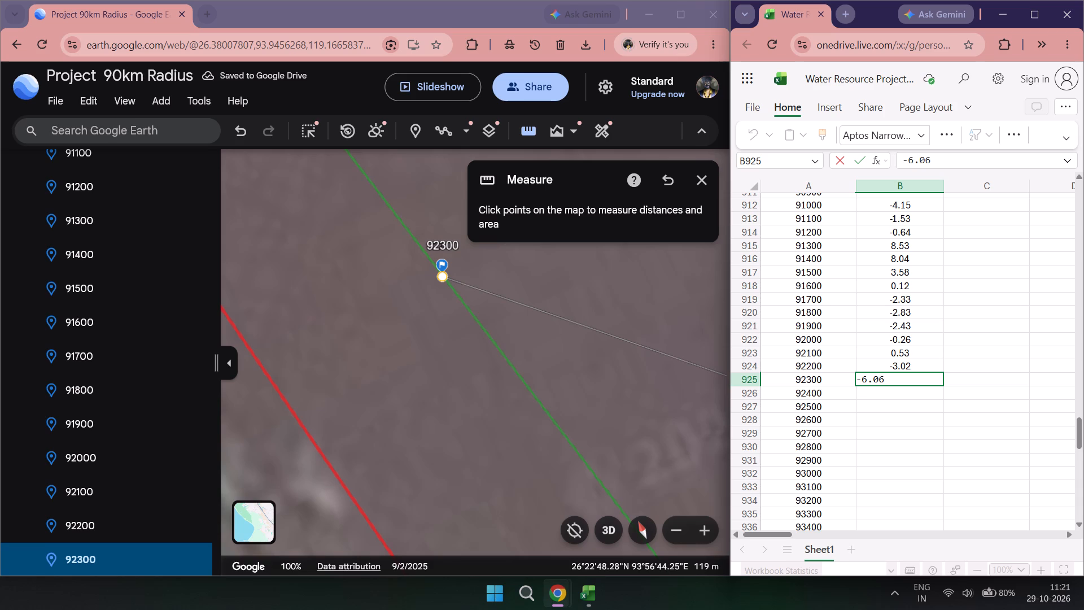
pyautogui.click(870, 398)
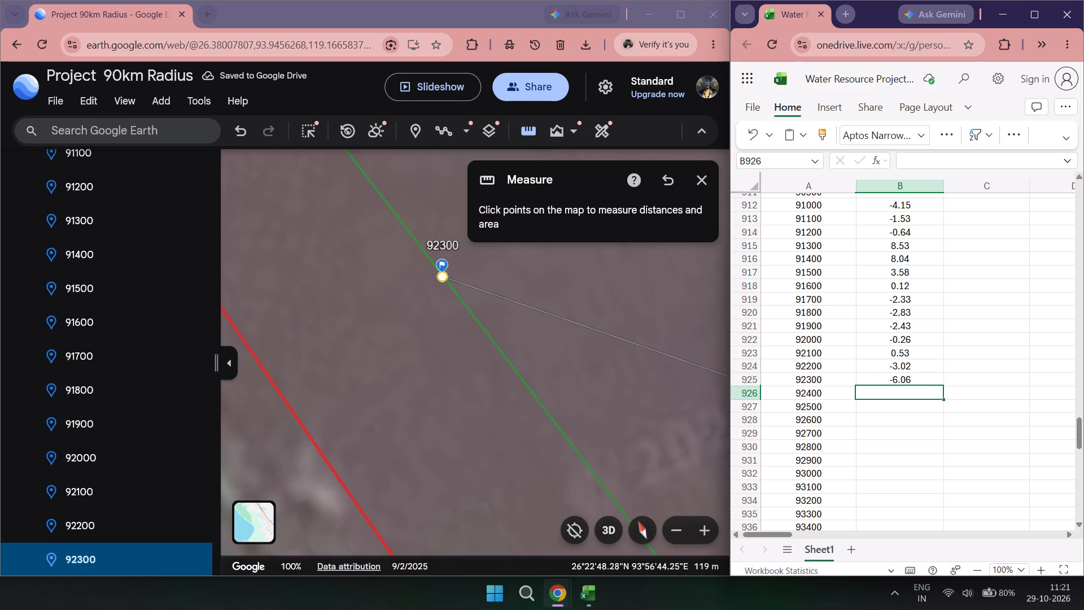
pyautogui.scroll(-1, 60, 520)
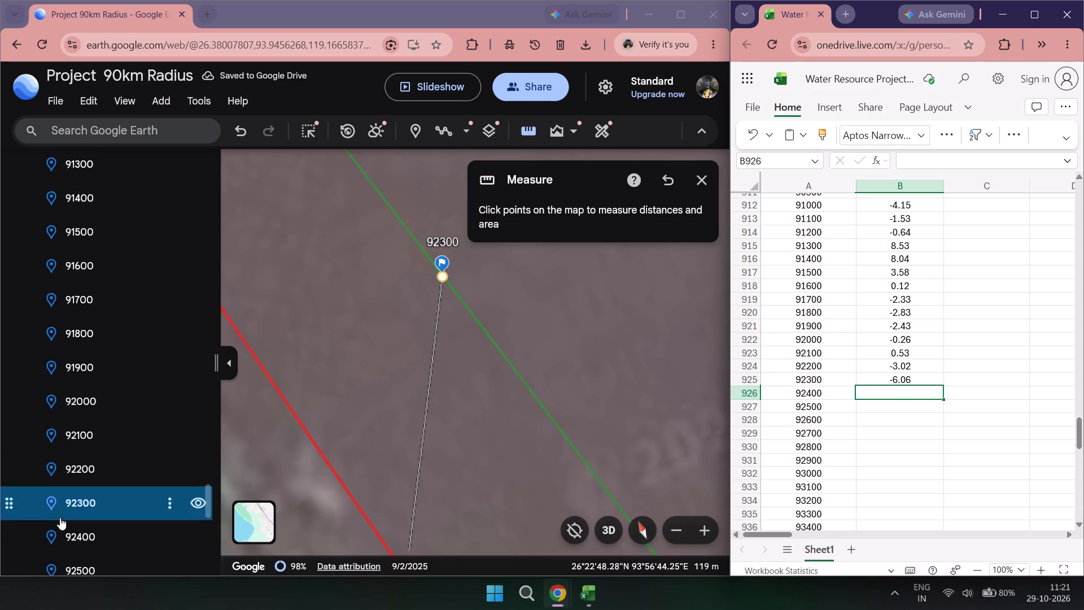
# Close the 92300 measurement, measure from the 92400 marker across to the red bank line, and record -10.09 in column B for chainage 92400.
pyautogui.doubleClick(78, 530)
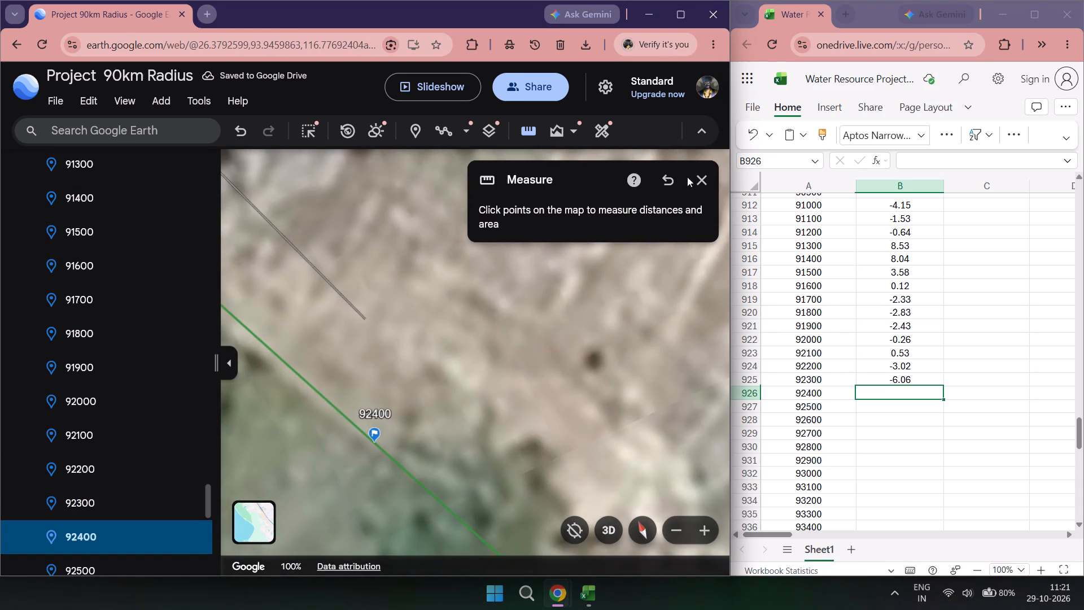
pyautogui.click(701, 177)
pyautogui.moveTo(439, 450); pyautogui.dragTo(524, 277)
pyautogui.scroll(-2, 331, 432)
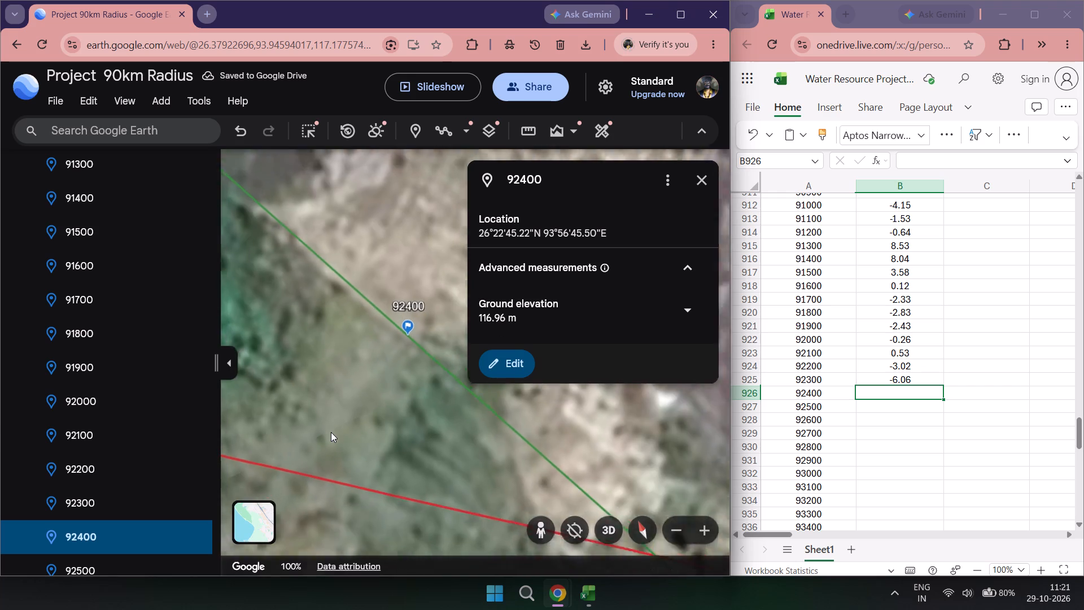
pyautogui.scroll(-2, 295, 441)
pyautogui.moveTo(326, 416); pyautogui.dragTo(407, 379)
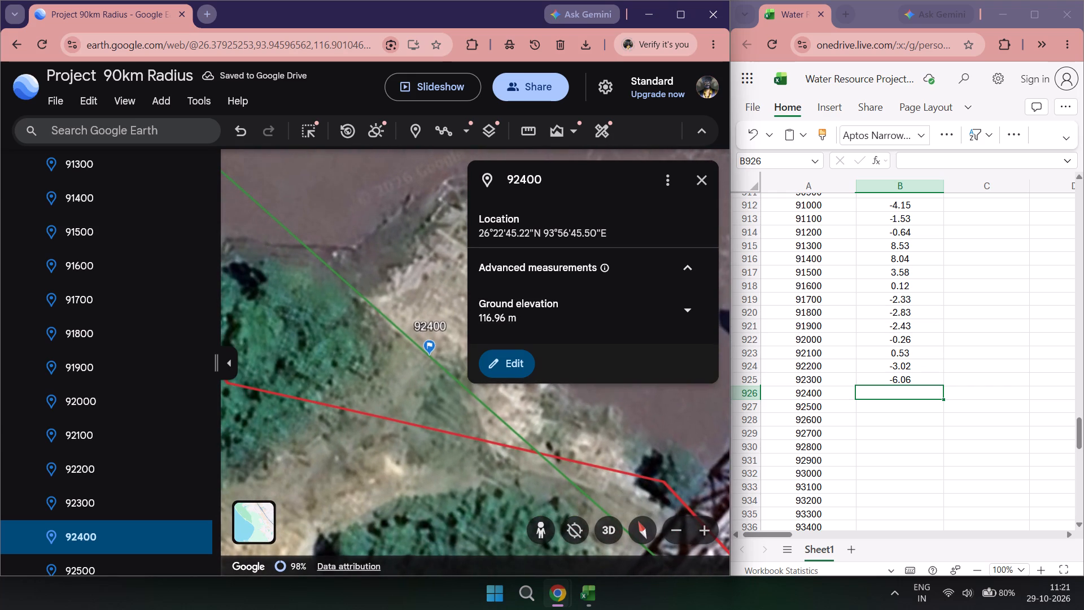
pyautogui.click(528, 127)
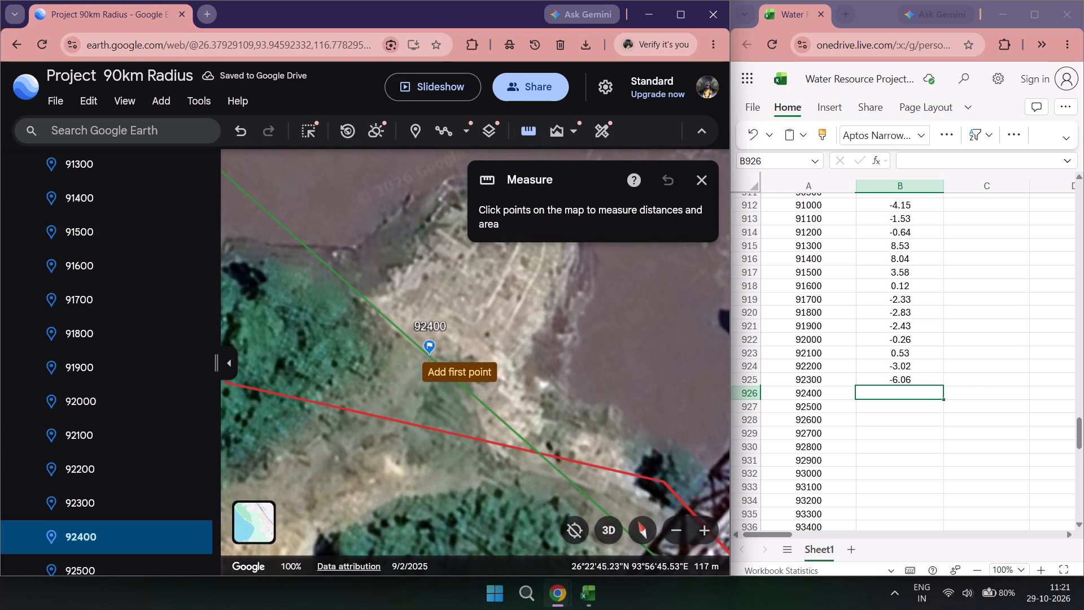
pyautogui.click(430, 354)
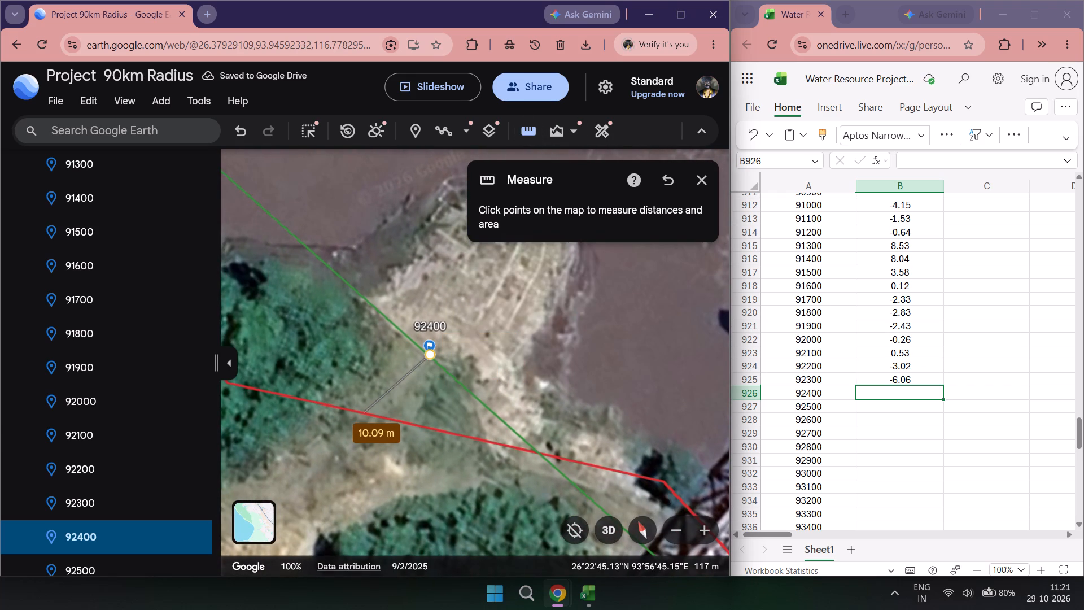
pyautogui.doubleClick(923, 389)
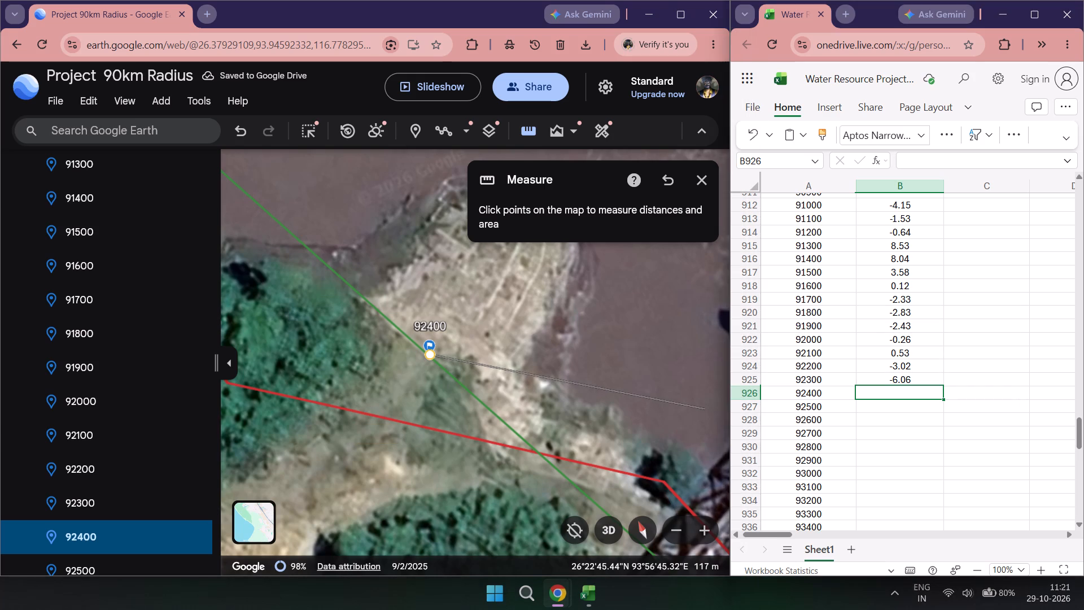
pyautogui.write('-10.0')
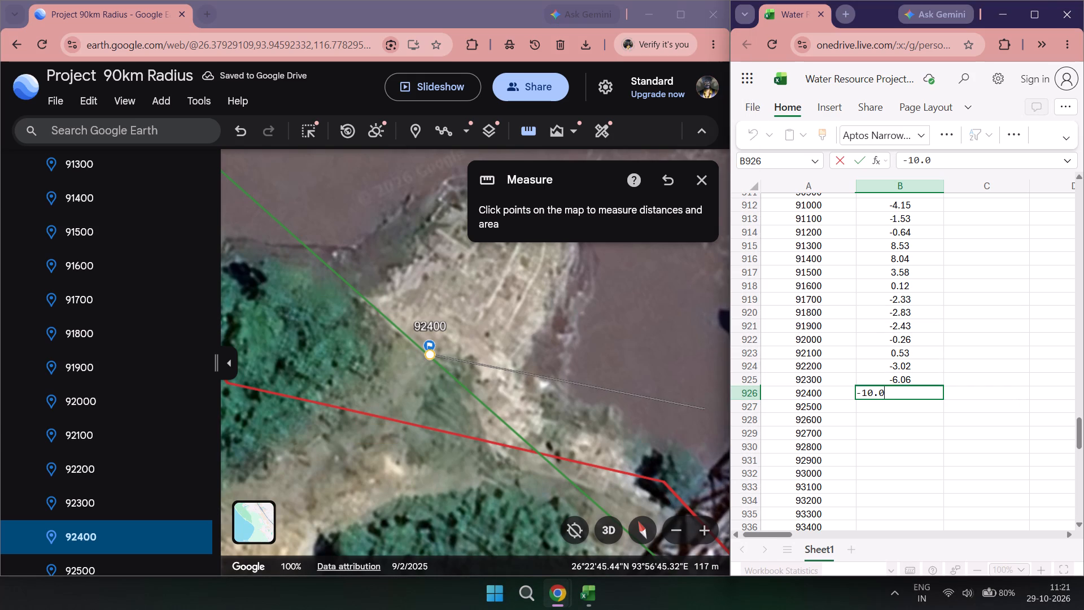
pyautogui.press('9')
pyautogui.click(893, 411)
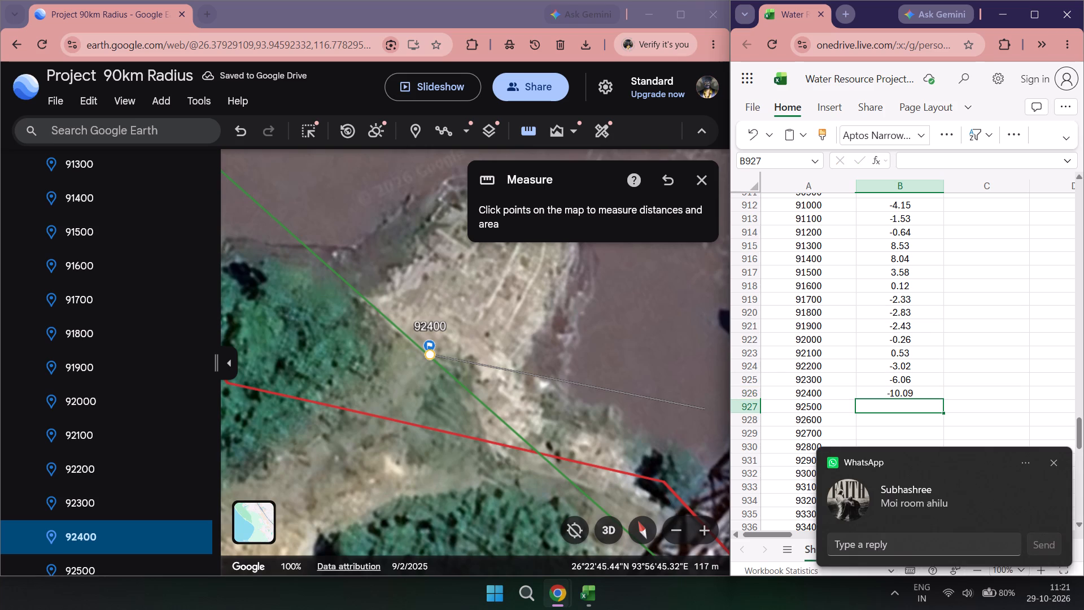
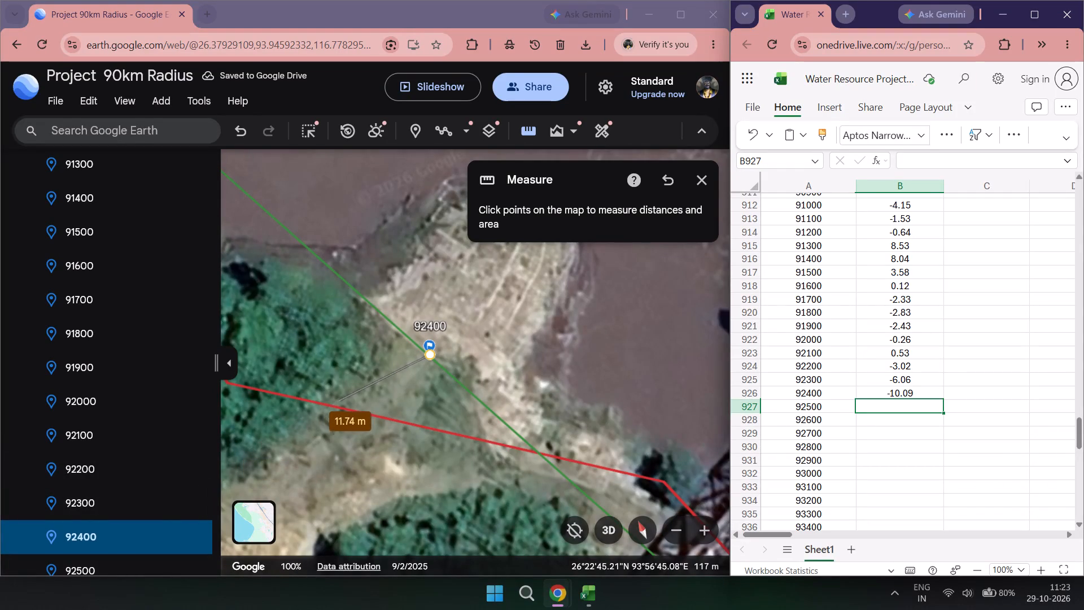
# Measure from the 92500 marker on the green line across to the red bank line, and record 1.67 in column B for chainage 92500.
pyautogui.click(692, 177)
pyautogui.scroll(-1, 185, 499)
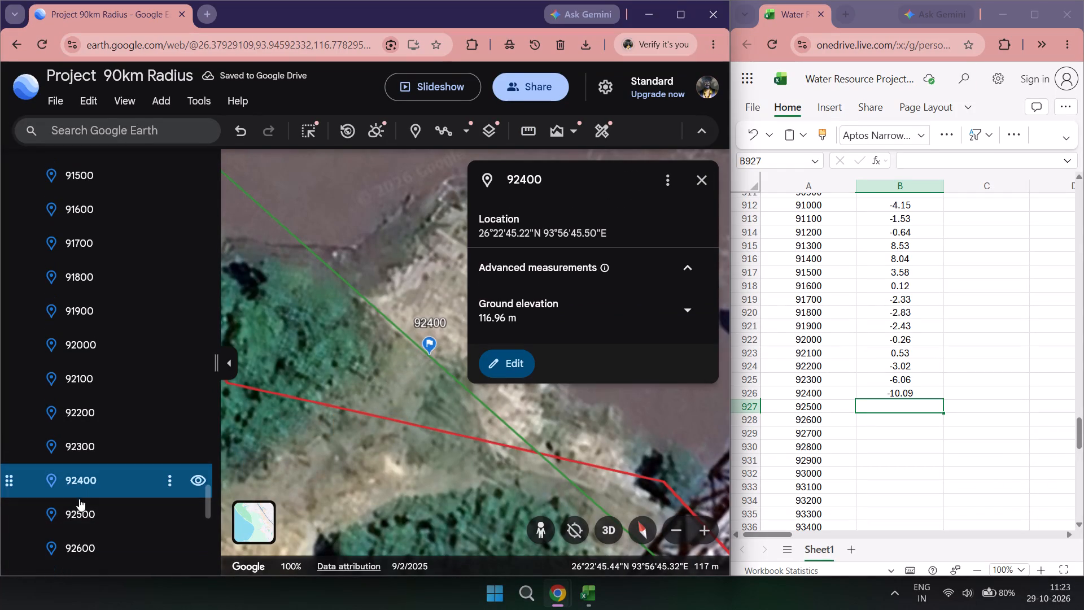
pyautogui.doubleClick(77, 513)
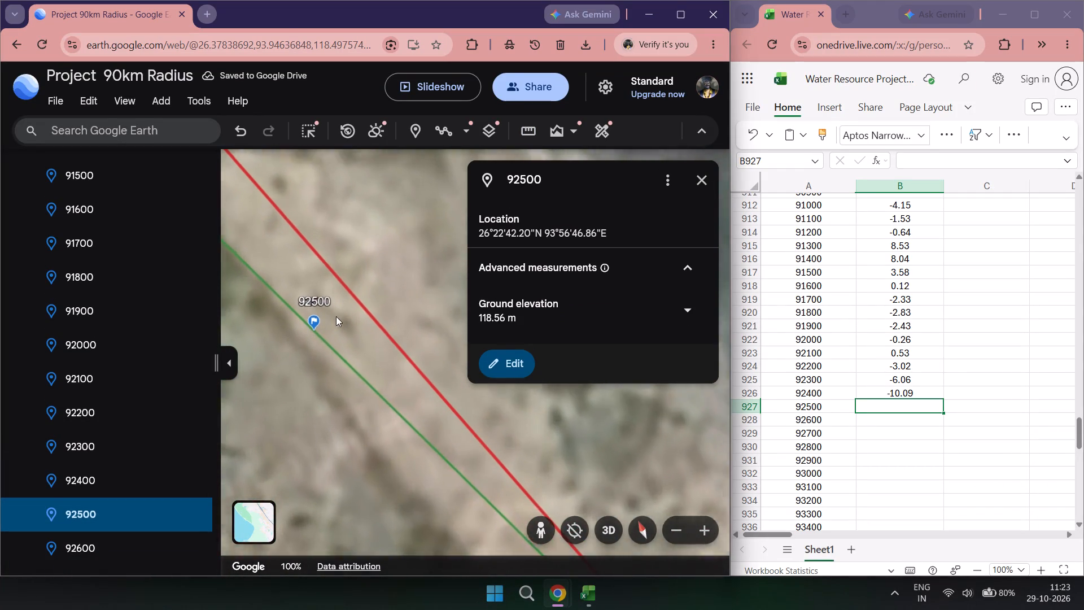
pyautogui.click(523, 127)
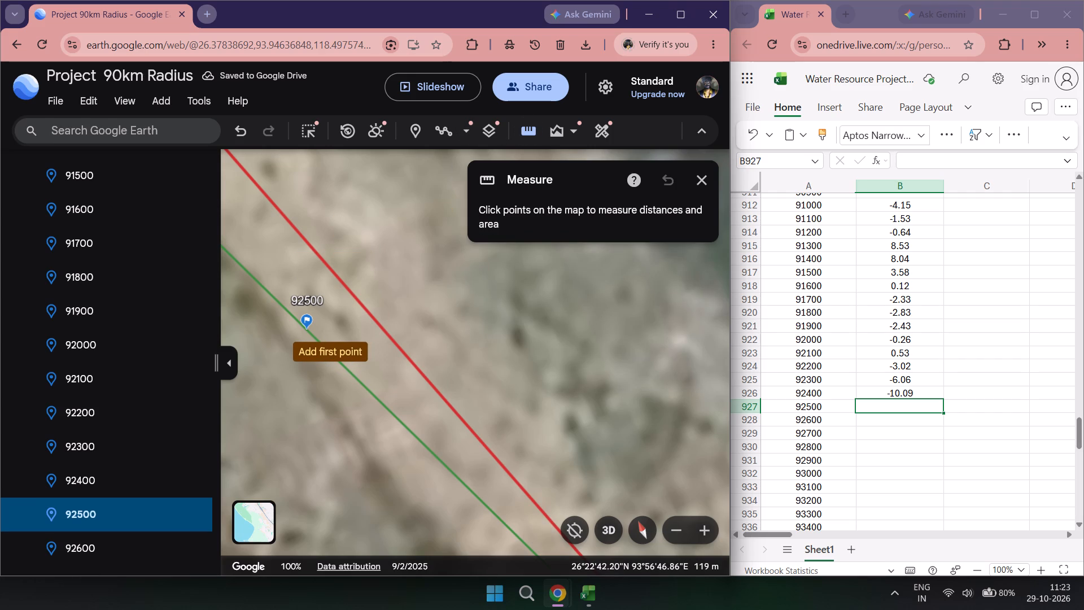
pyautogui.click(307, 329)
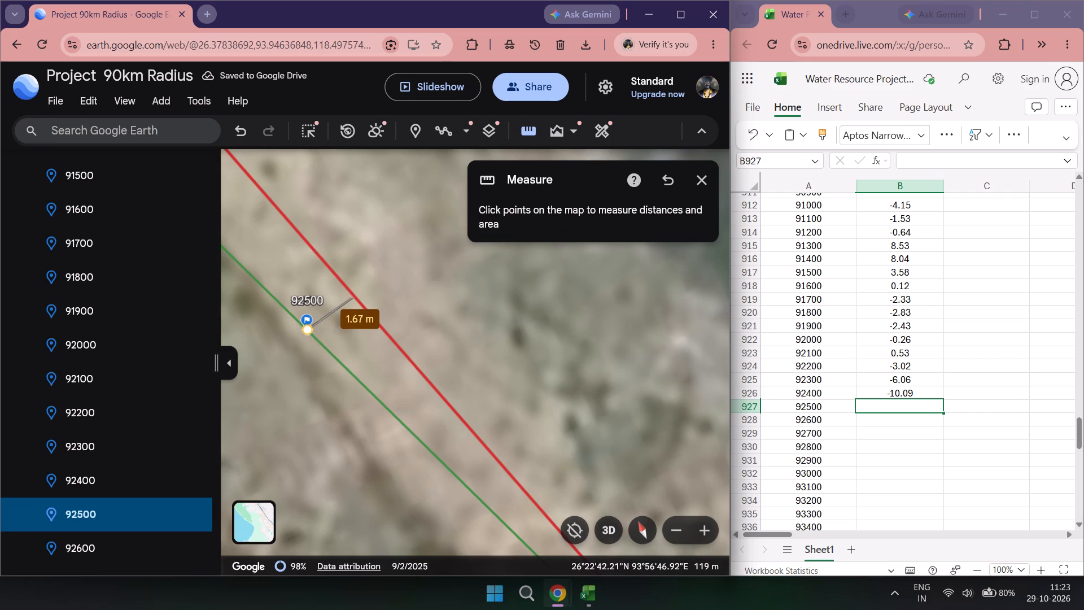
pyautogui.click(697, 180)
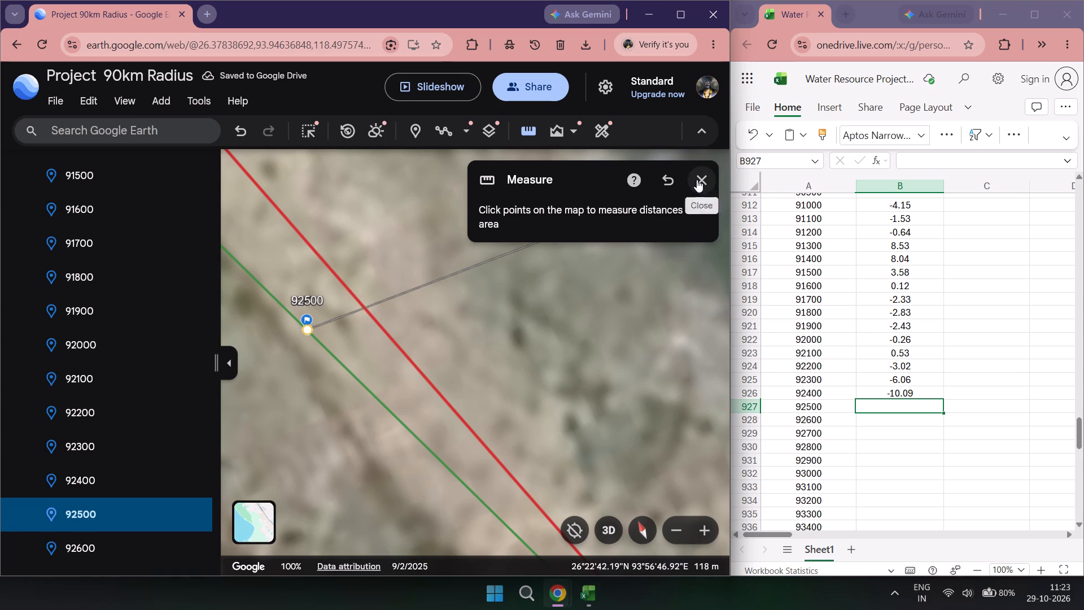
pyautogui.doubleClick(895, 402)
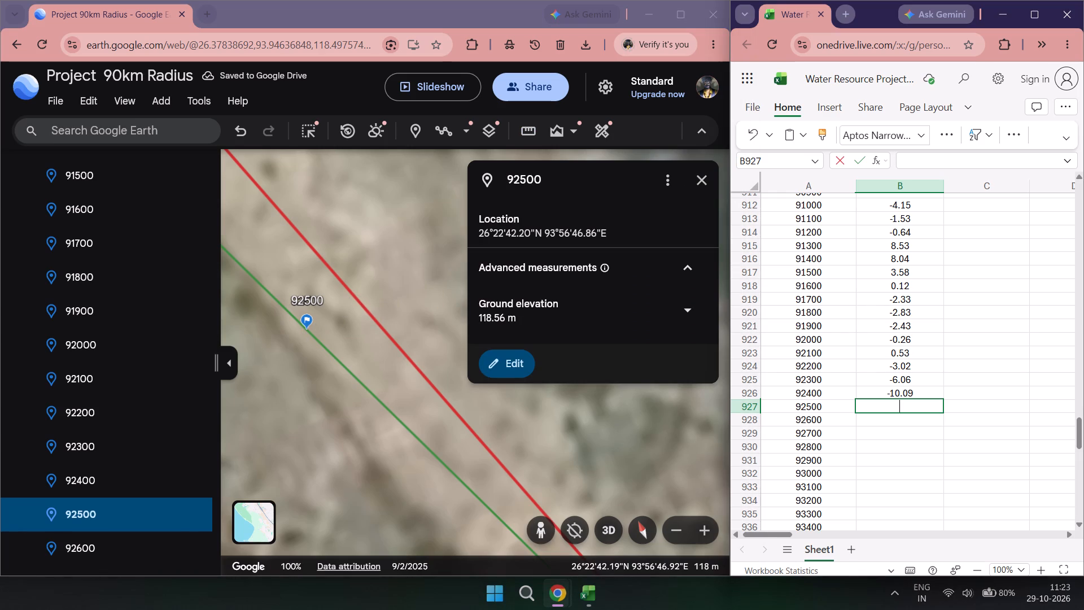
pyautogui.write('1.67')
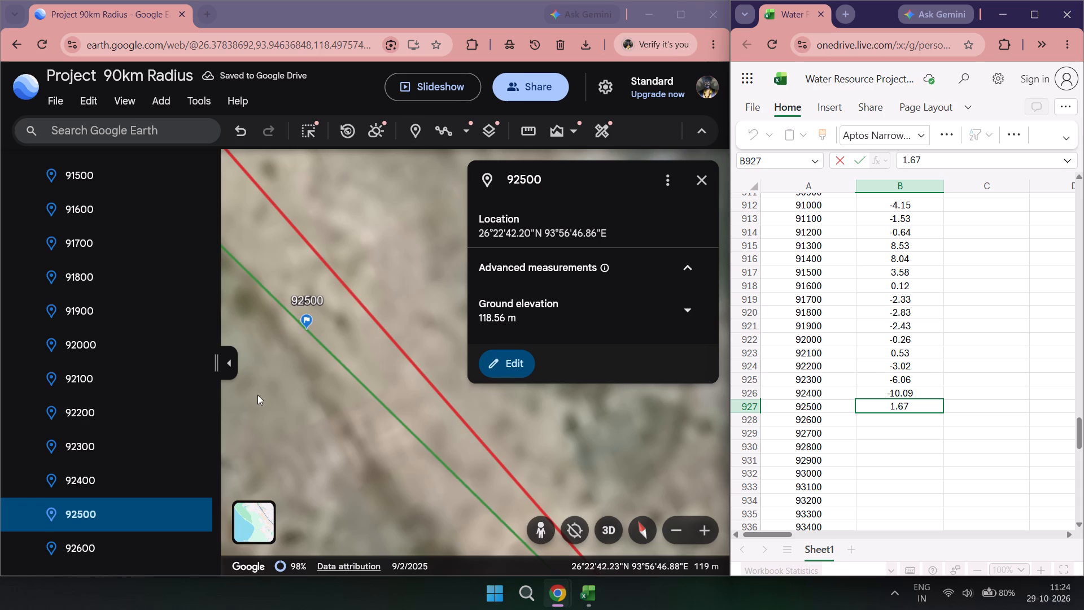
# Measure from the 92600 marker on the green line to the red bank line, and record 6.63 in column B for chainage 92600.
pyautogui.doubleClick(116, 552)
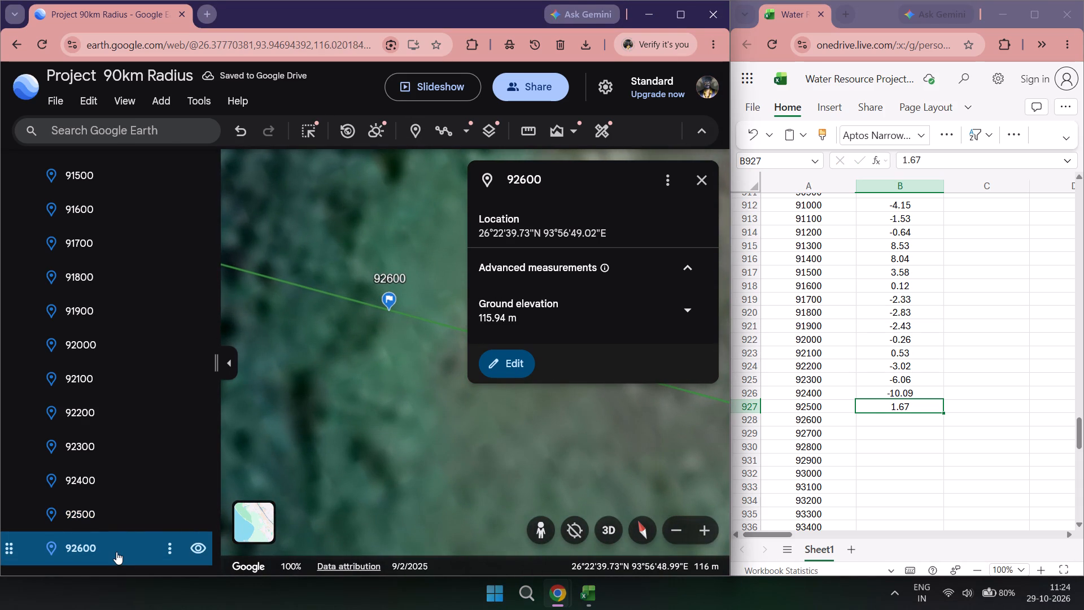
pyautogui.scroll(-5, 269, 433)
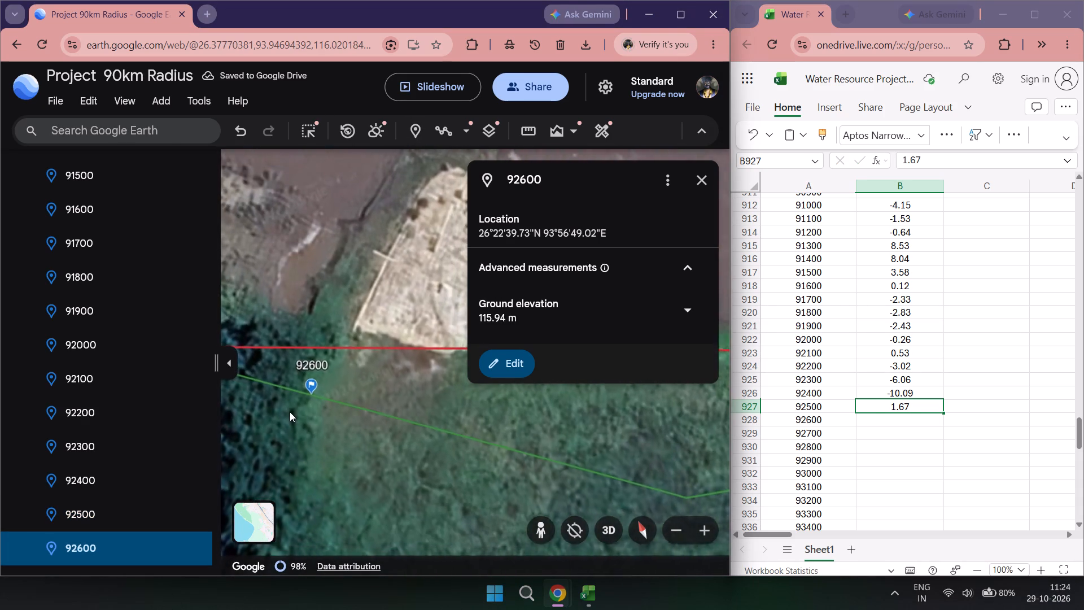
pyautogui.scroll(5, 290, 412)
pyautogui.moveTo(295, 393); pyautogui.dragTo(286, 428)
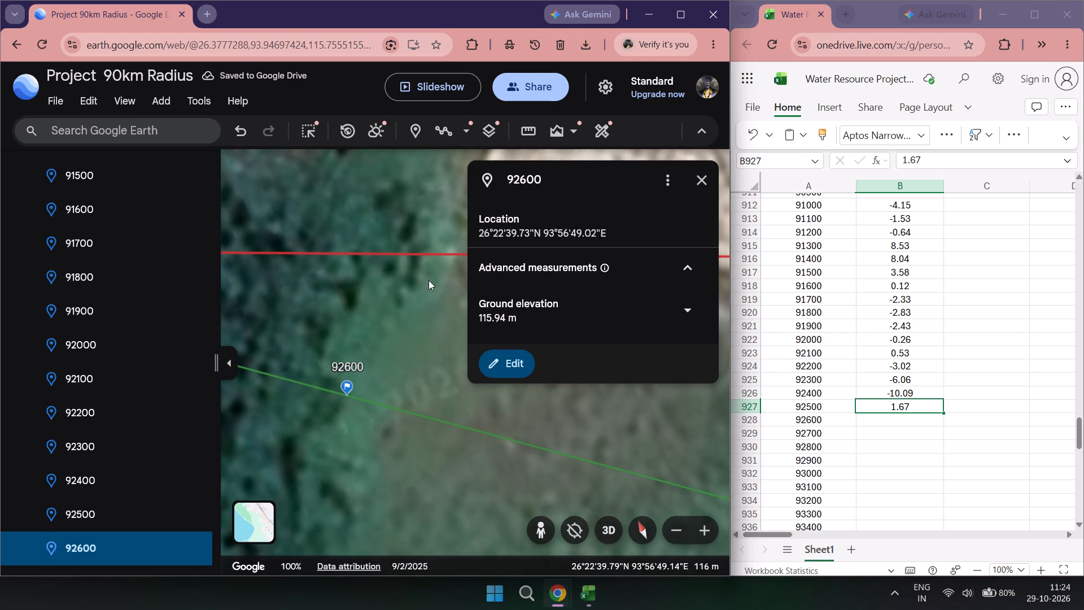
pyautogui.click(532, 134)
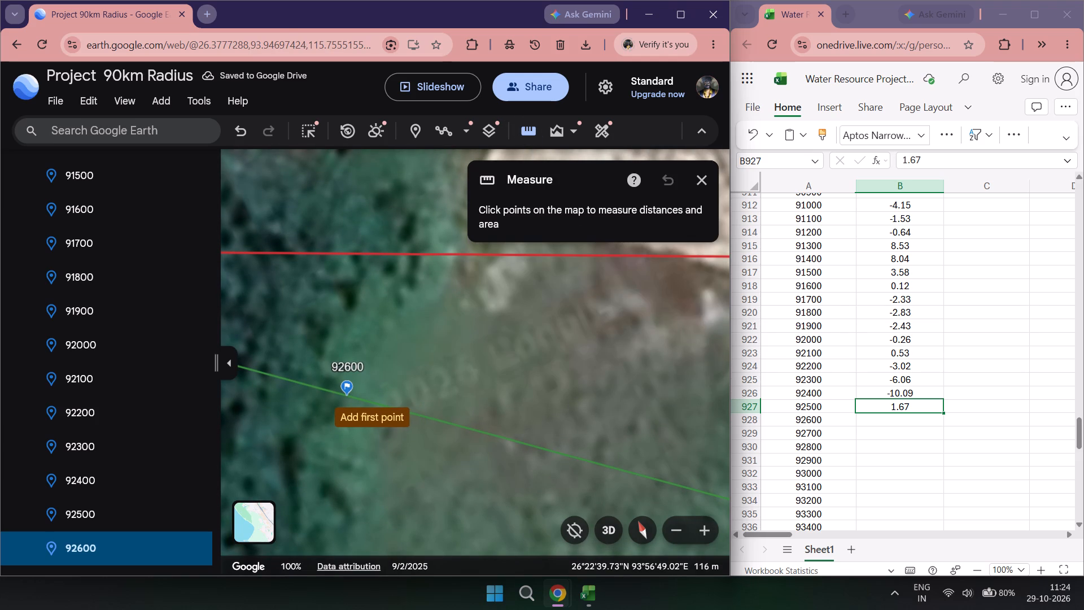
pyautogui.click(348, 395)
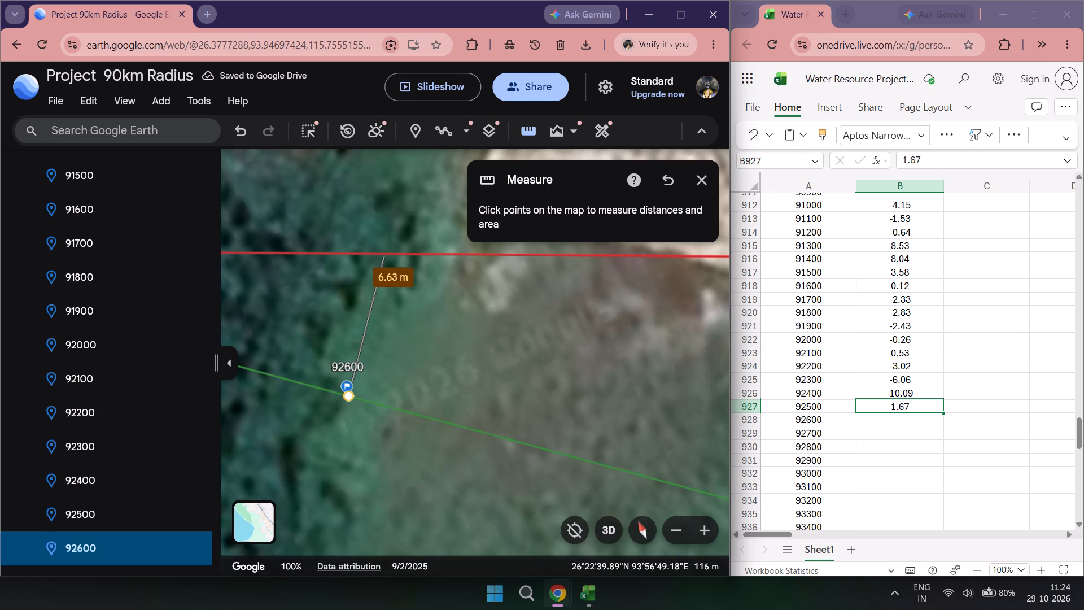
pyautogui.doubleClick(913, 422)
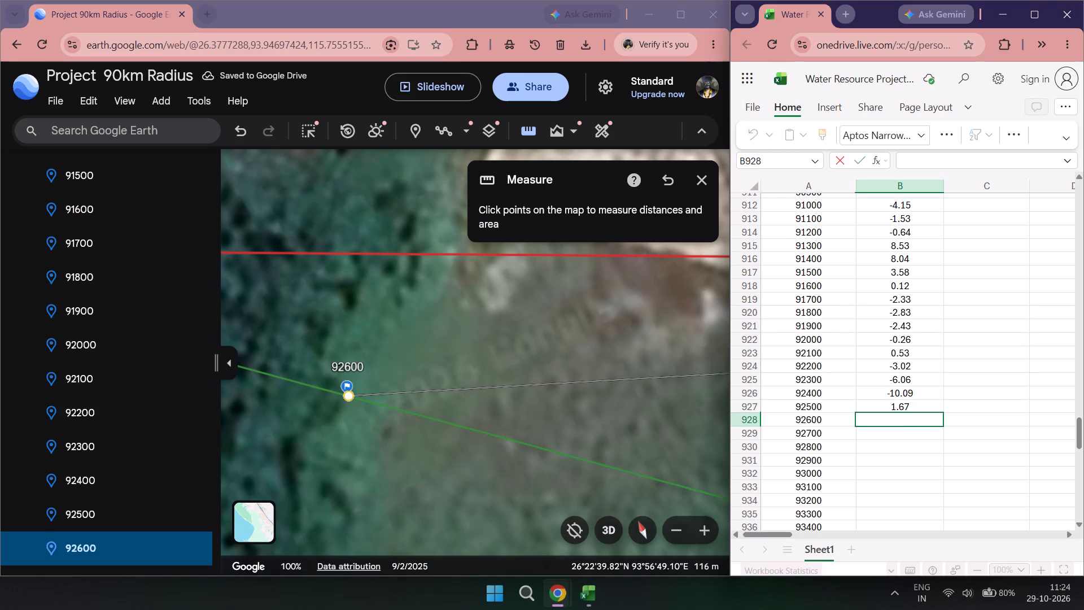
pyautogui.write('6.63')
pyautogui.click(898, 430)
# Measure from the 92700 marker on the green line to the red bank line, and record 11.22 in column B for chainage 92700.
pyautogui.scroll(-2, 110, 533)
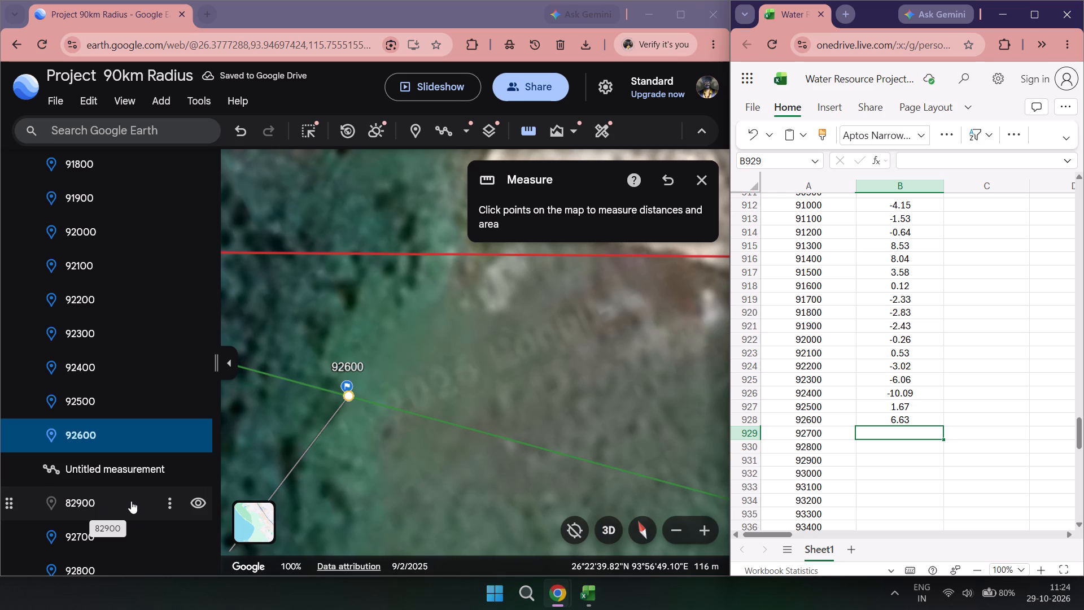
pyautogui.scroll(-1, 97, 478)
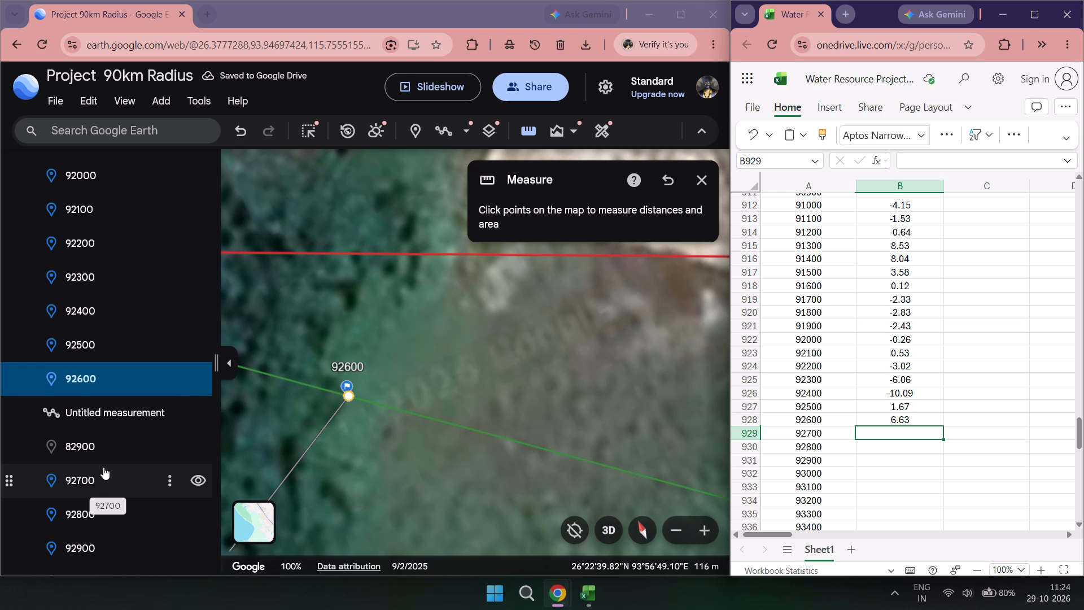
pyautogui.doubleClick(110, 444)
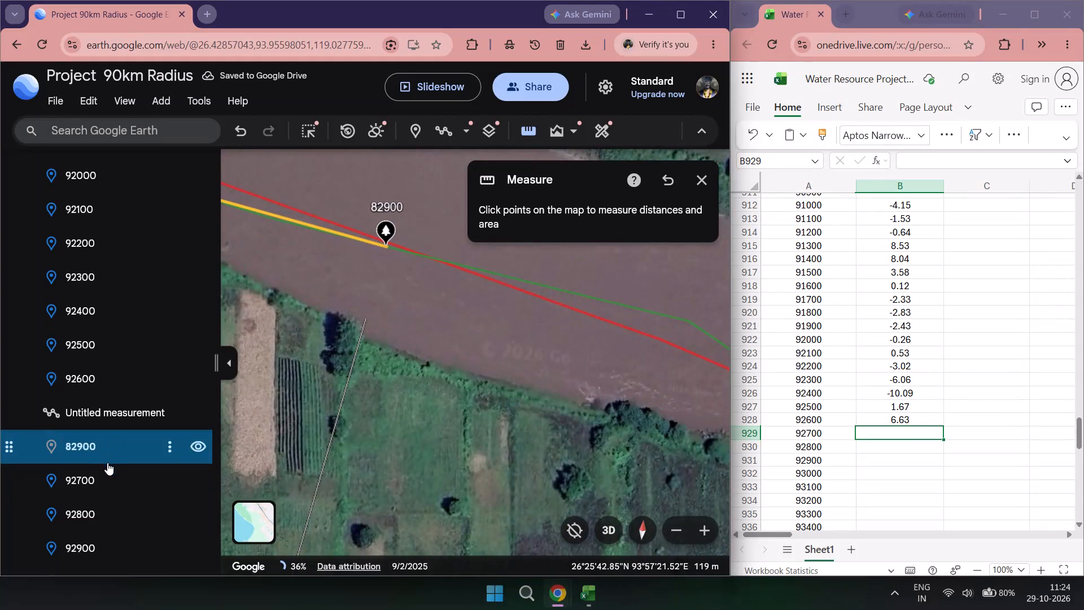
pyautogui.doubleClick(107, 478)
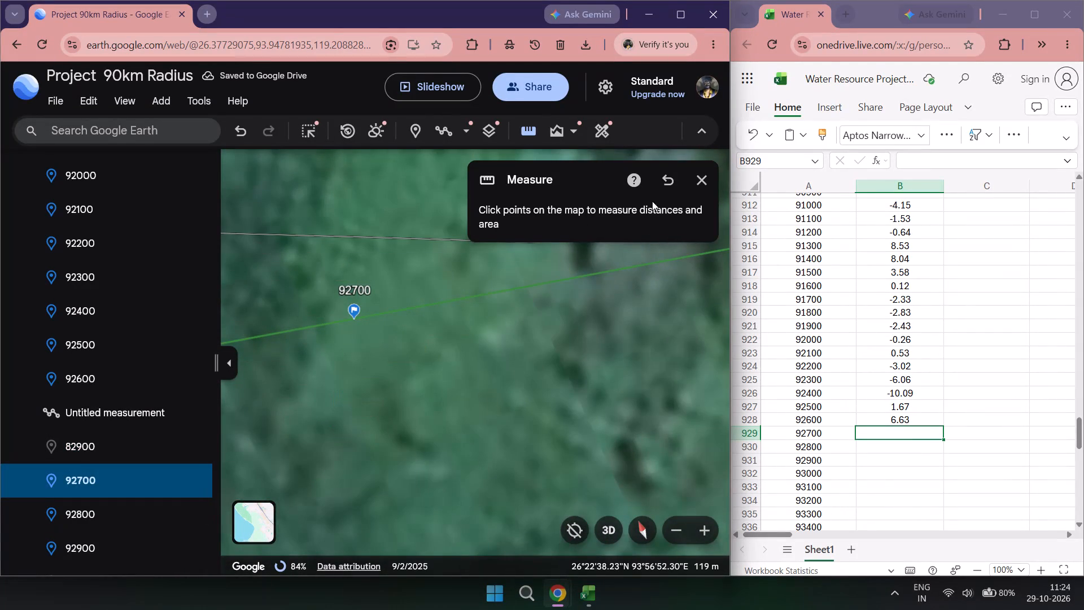
pyautogui.click(700, 171)
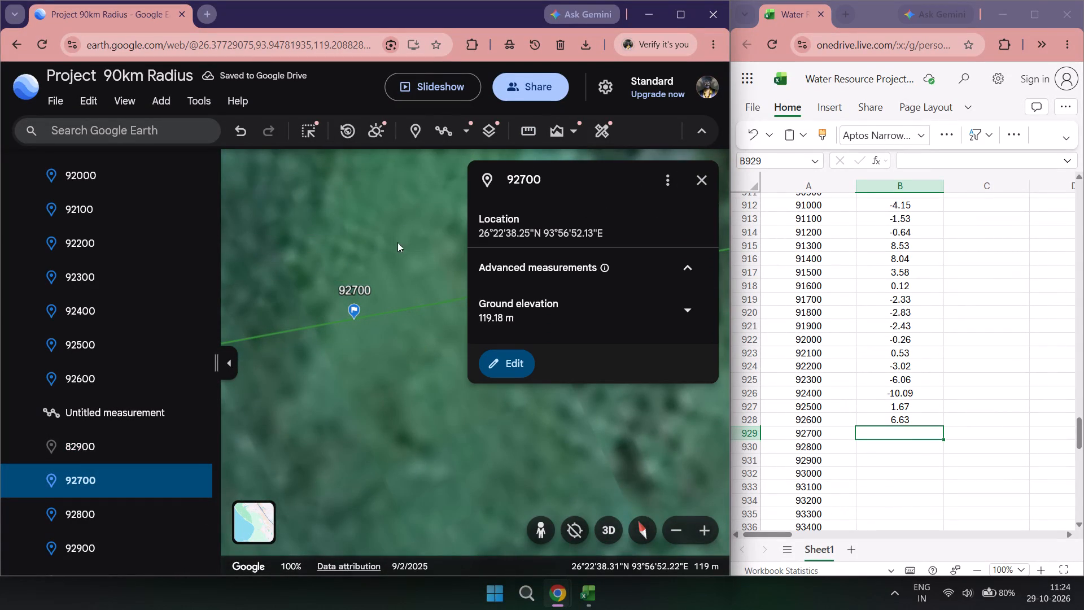
pyautogui.click(531, 129)
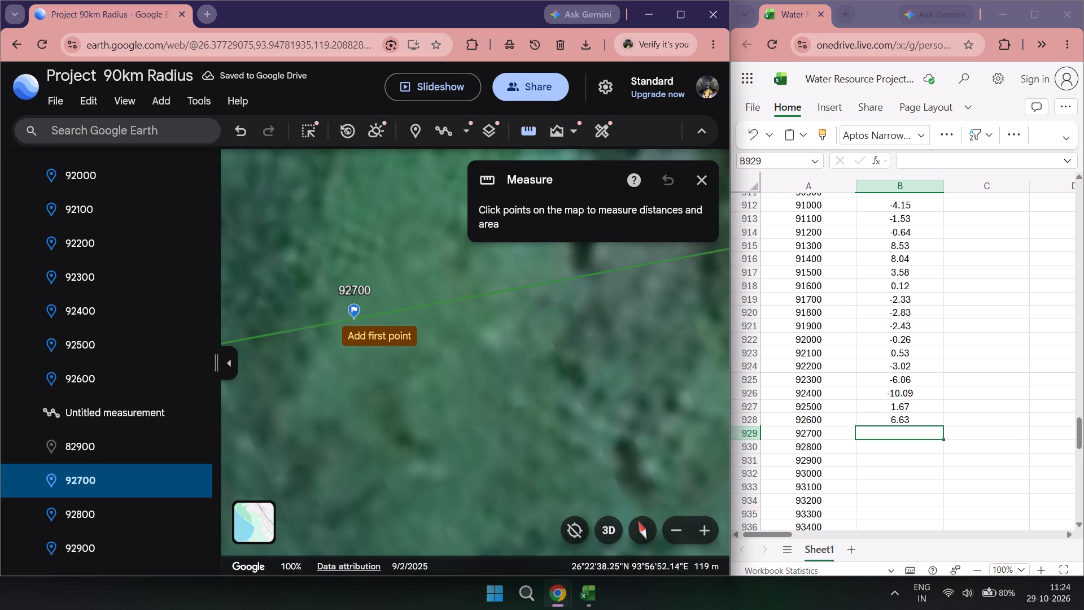
pyautogui.click(353, 319)
pyautogui.scroll(-4, 353, 319)
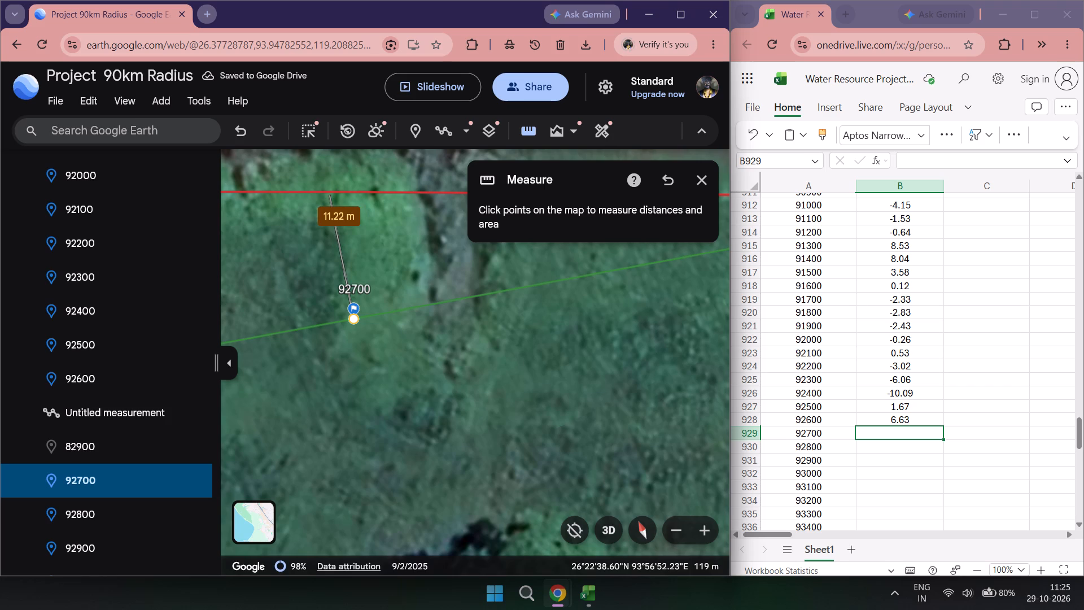
pyautogui.doubleClick(893, 431)
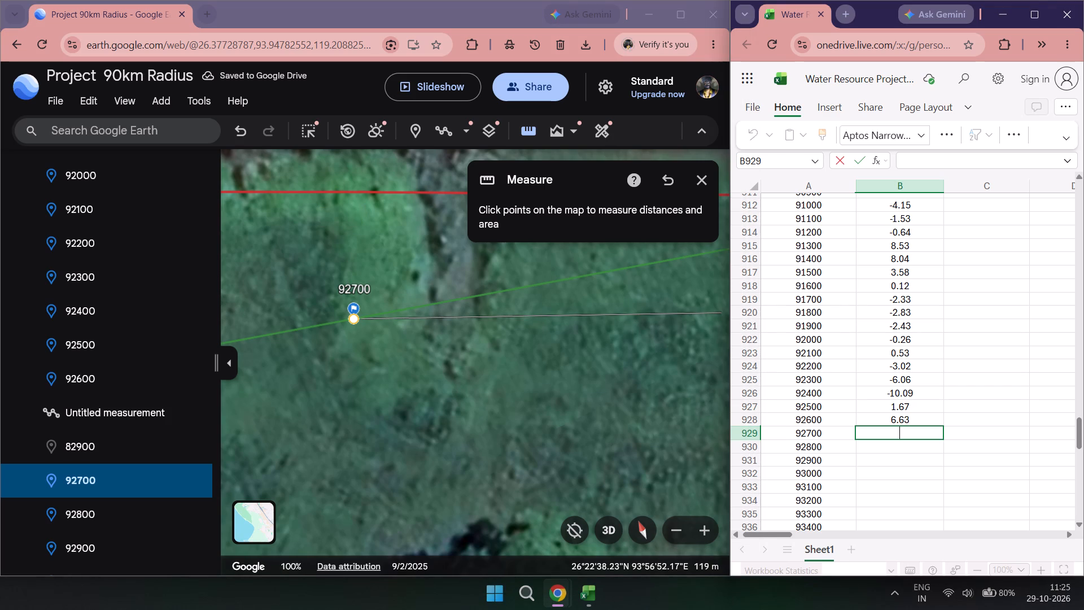
pyautogui.write('11')
pyautogui.press('.')
pyautogui.write('22')
pyautogui.click(886, 447)
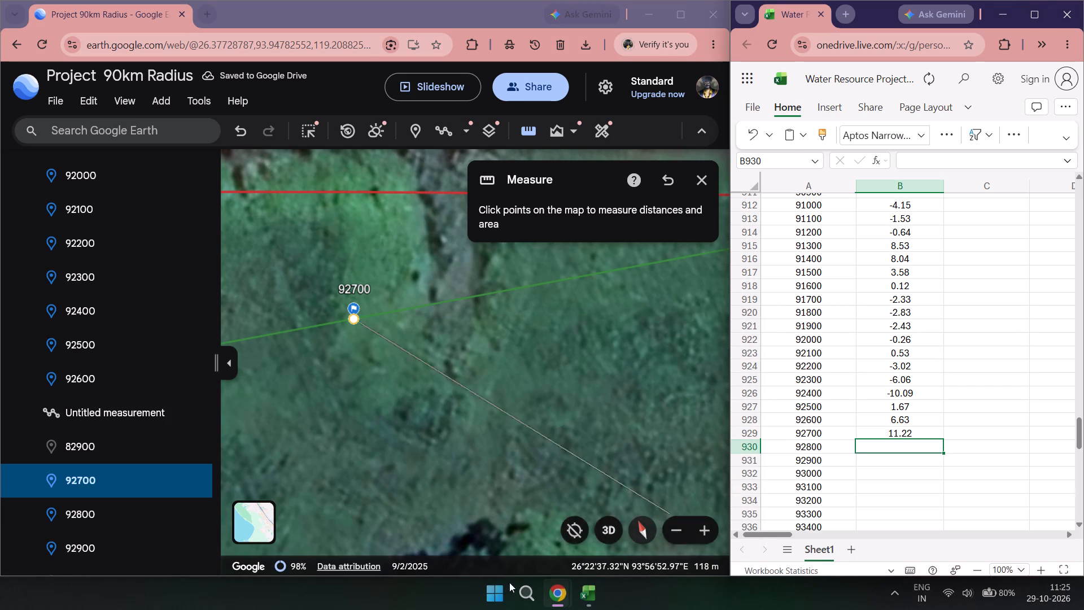
# Measure from the 92800 marker on the green line to the red bank line, and record 3.28 in column B for chainage 92800.
pyautogui.doubleClick(121, 517)
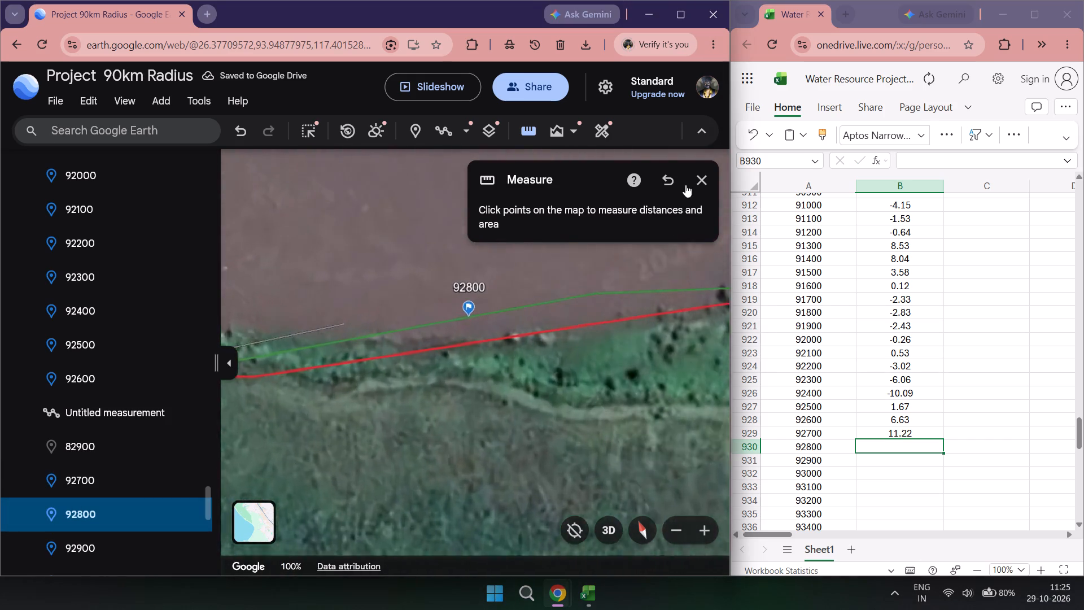
pyautogui.click(701, 175)
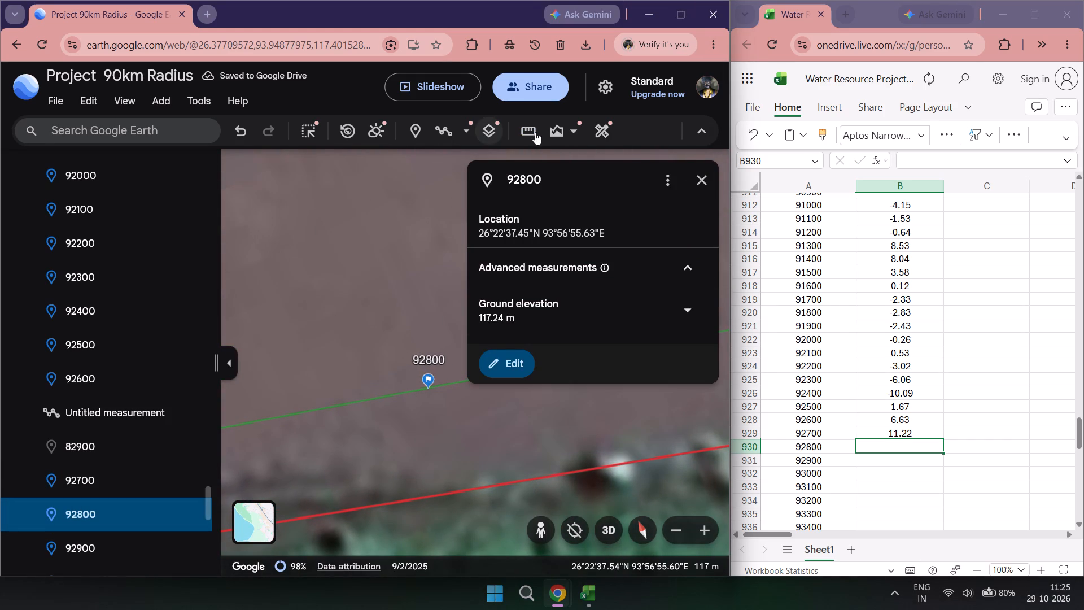
pyautogui.click(537, 132)
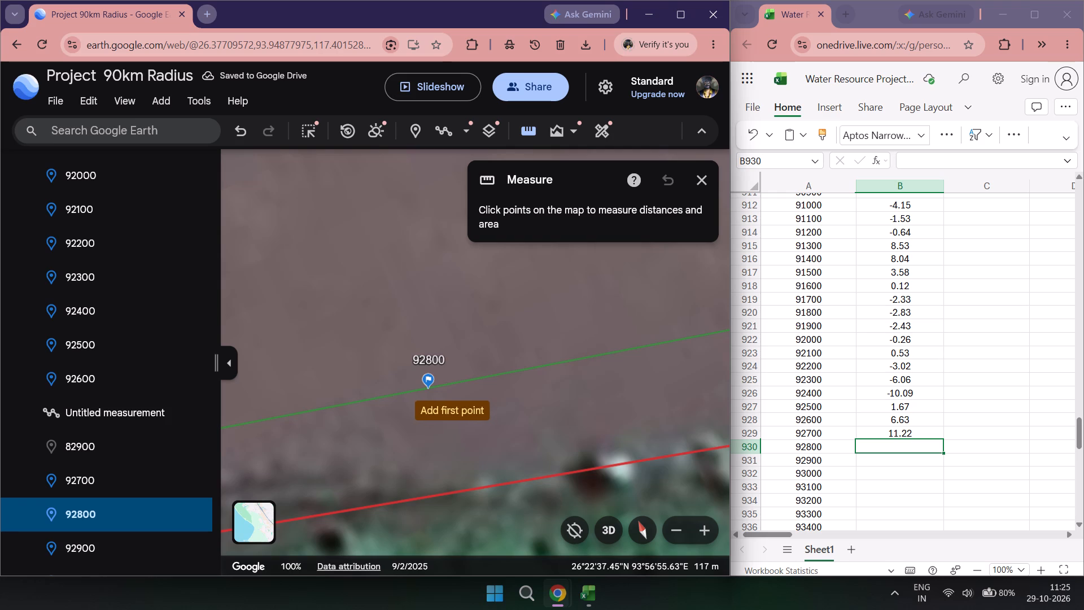
pyautogui.click(429, 389)
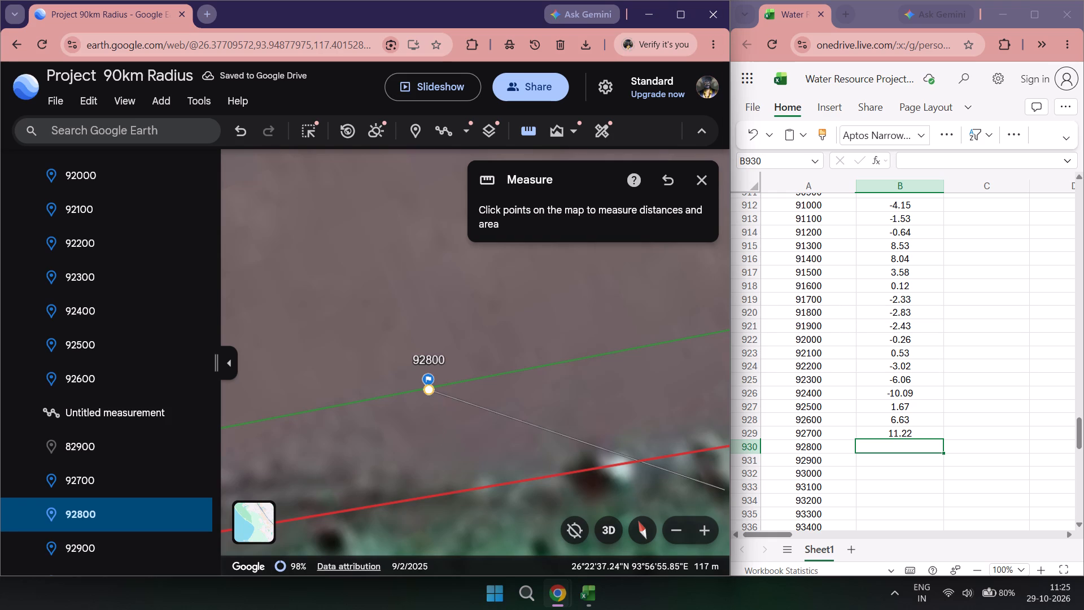
pyautogui.doubleClick(878, 451)
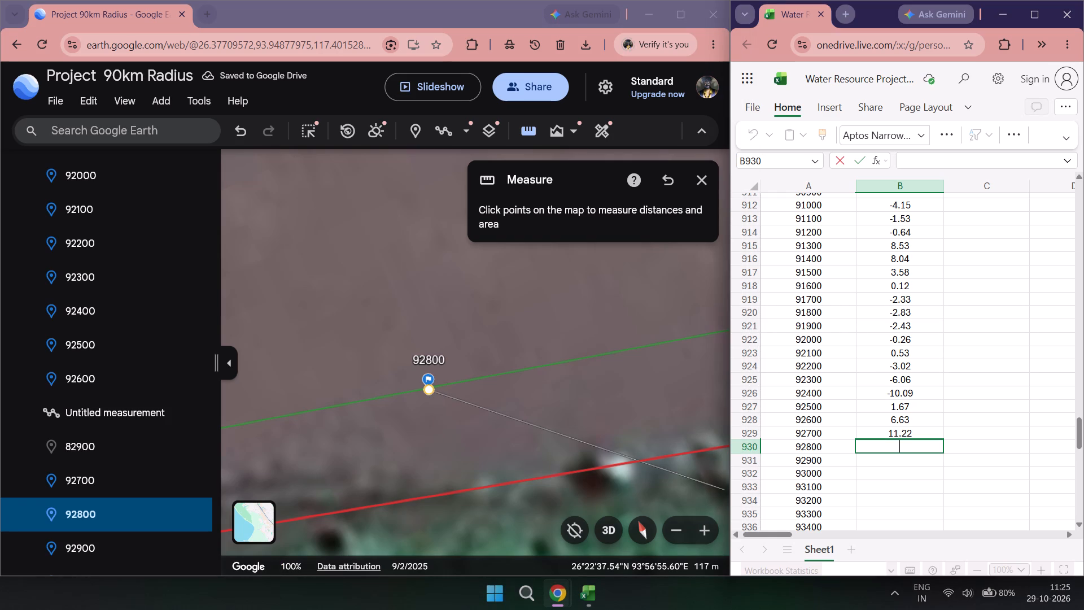
pyautogui.write('3.2')
pyautogui.press('8')
pyautogui.doubleClick(908, 459)
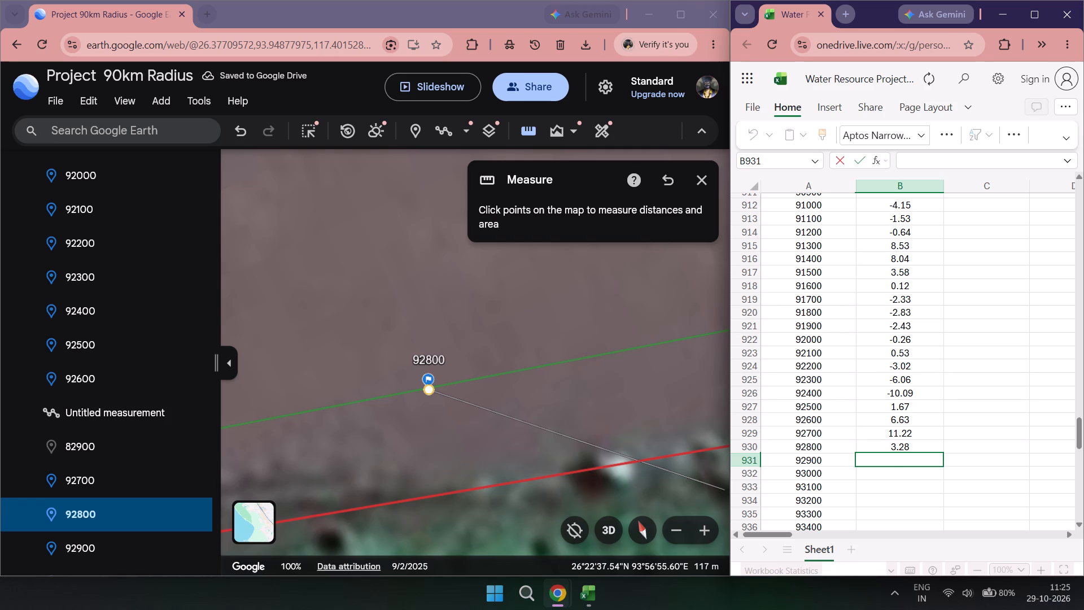
# Correct the column B value for chainage 92800 to -3.28 and close the finished measurement at that marker.
pyautogui.doubleClick(891, 449)
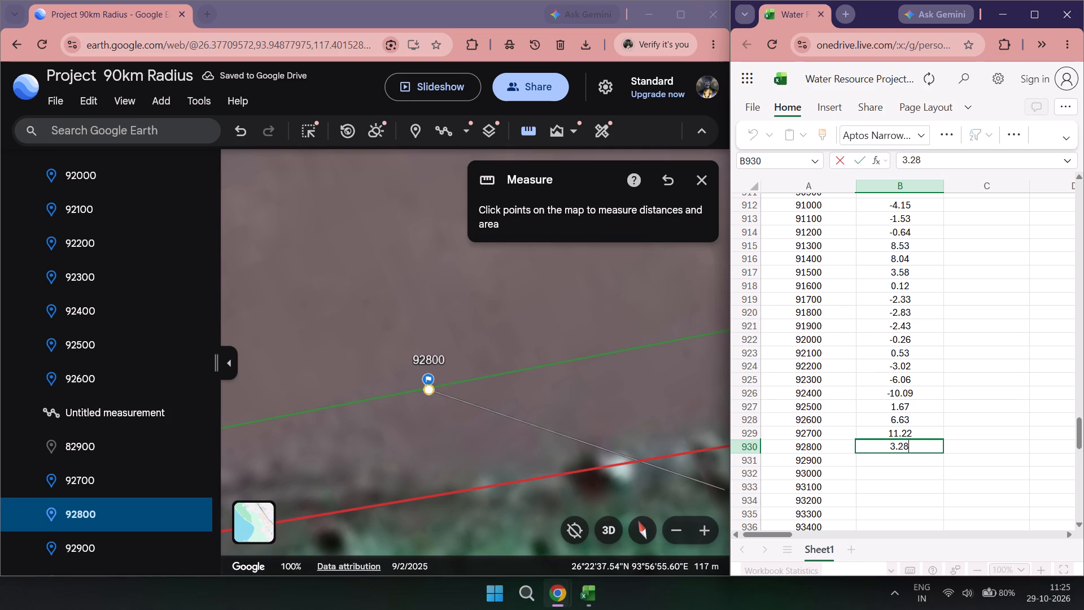
pyautogui.press('BackSpace')
pyautogui.press('BackSpace')
pyautogui.press('BackSpace')
pyautogui.press('BackSpace')
pyautogui.write('-3')
pyautogui.write('.2')
pyautogui.press('8')
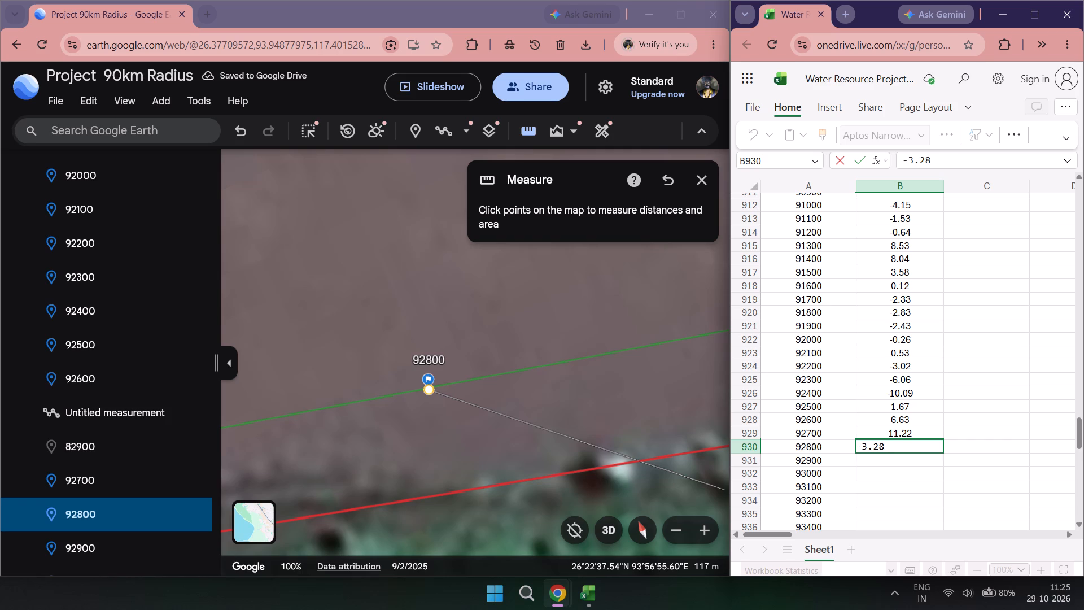
pyautogui.doubleClick(900, 462)
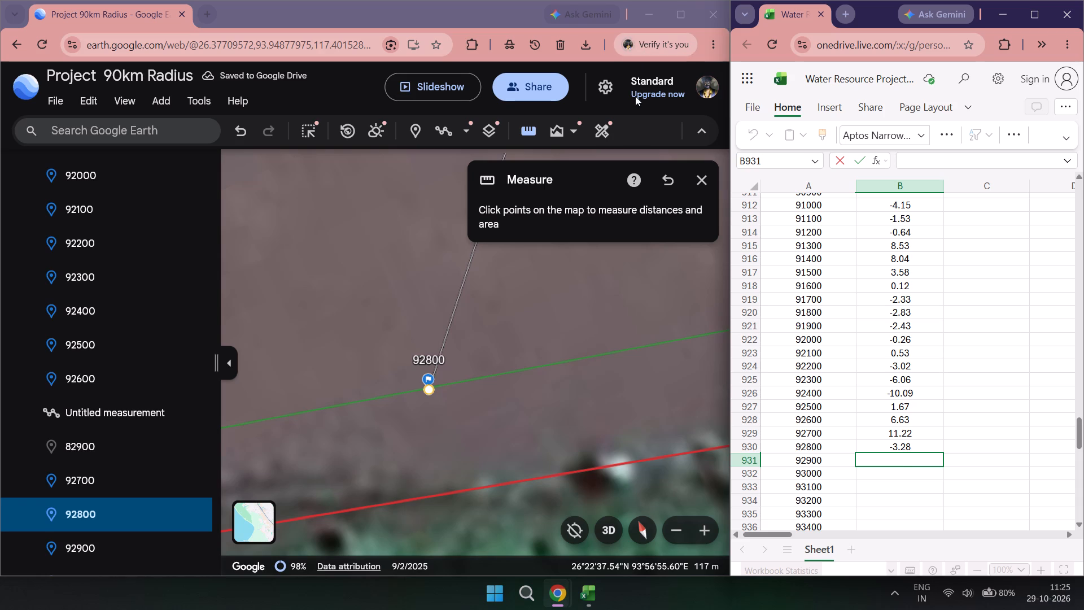
pyautogui.click(697, 187)
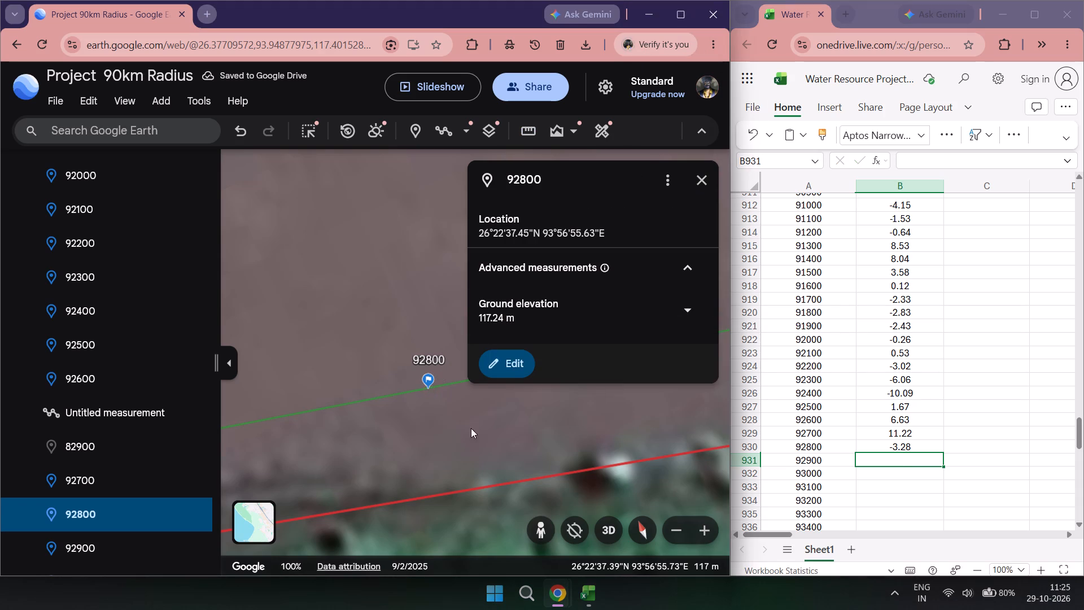
# Measure from the 92900 marker on the green line to the red bank line, and record 5.55 in column B for chainage 92900.
pyautogui.moveTo(471, 430); pyautogui.dragTo(221, 378)
pyautogui.scroll(-4, 369, 407)
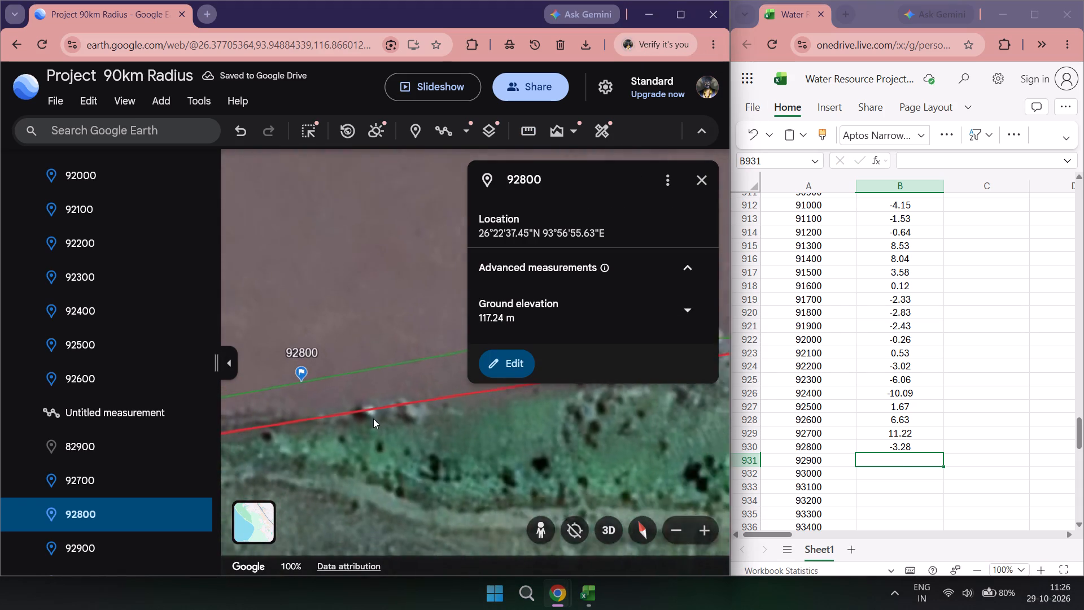
pyautogui.scroll(-2, 373, 419)
pyautogui.moveTo(405, 437); pyautogui.dragTo(272, 481)
pyautogui.moveTo(438, 482); pyautogui.dragTo(268, 482)
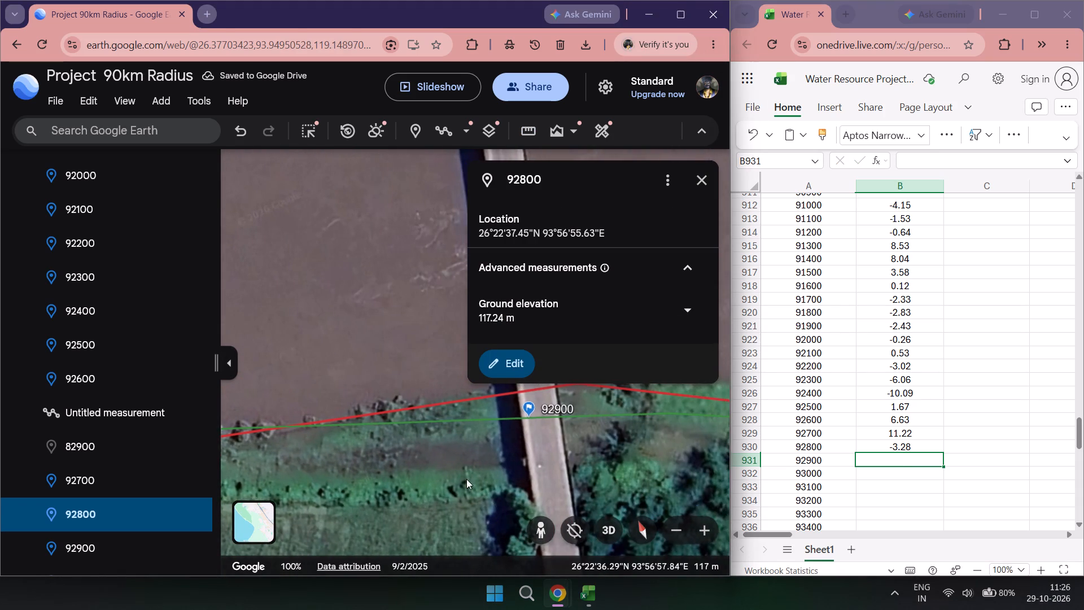
pyautogui.moveTo(467, 479); pyautogui.dragTo(365, 484)
pyautogui.scroll(2, 392, 461)
pyautogui.moveTo(412, 446); pyautogui.dragTo(379, 509)
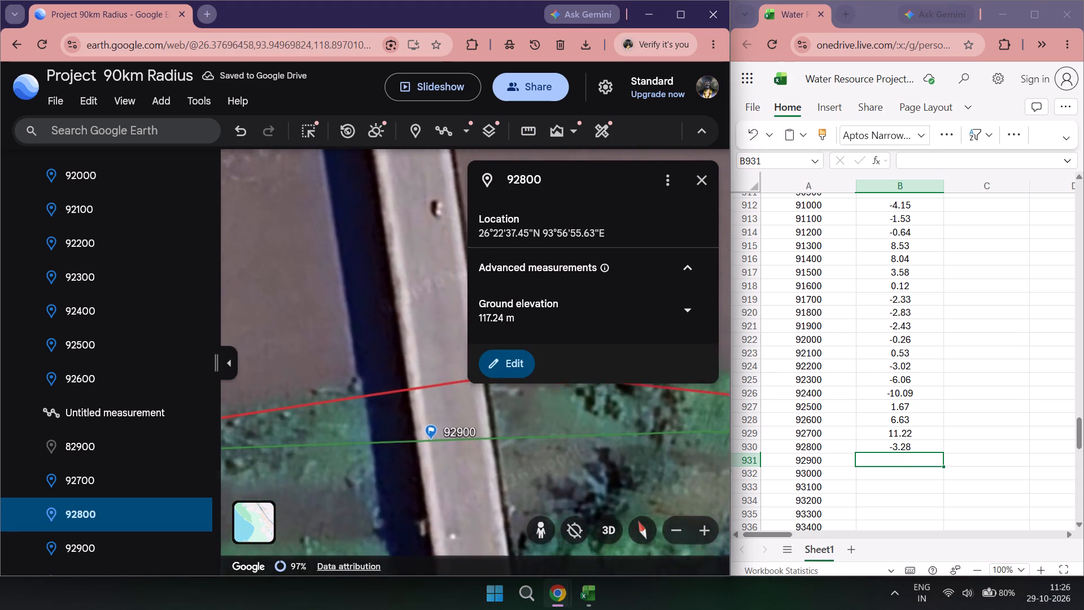
pyautogui.moveTo(379, 509); pyautogui.dragTo(379, 509)
pyautogui.scroll(3, 409, 493)
pyautogui.moveTo(418, 470); pyautogui.dragTo(404, 530)
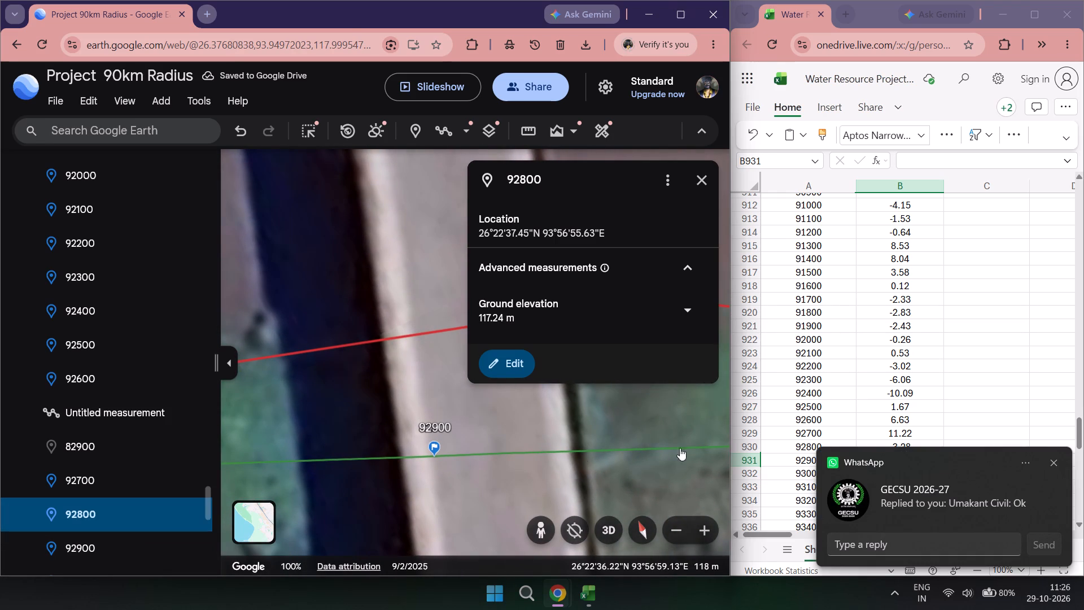
pyautogui.scroll(-2, 891, 384)
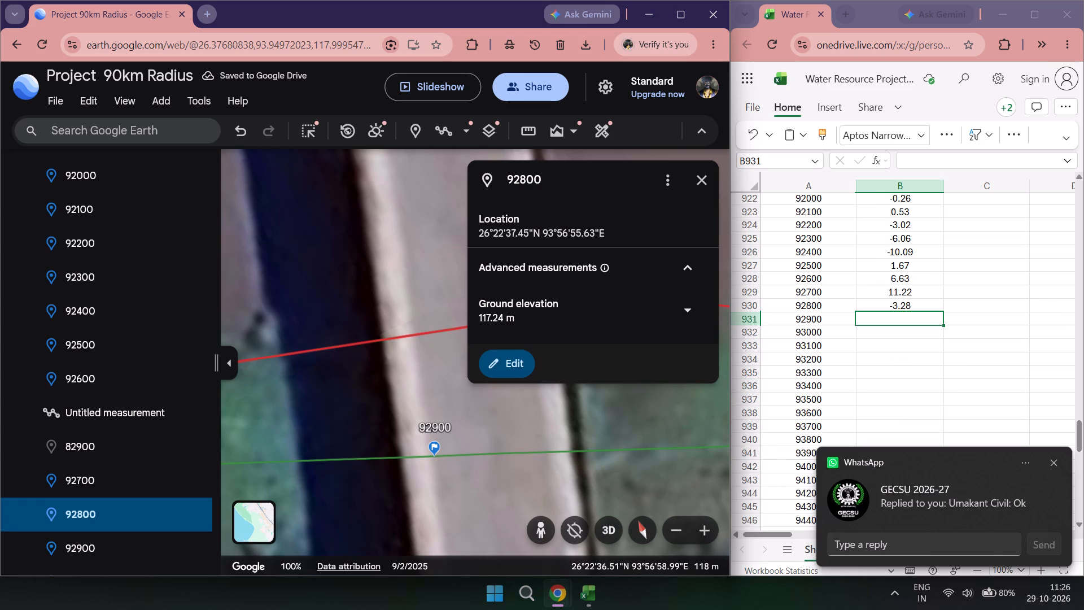
pyautogui.doubleClick(89, 539)
pyautogui.moveTo(328, 393); pyautogui.dragTo(357, 433)
pyautogui.click(519, 143)
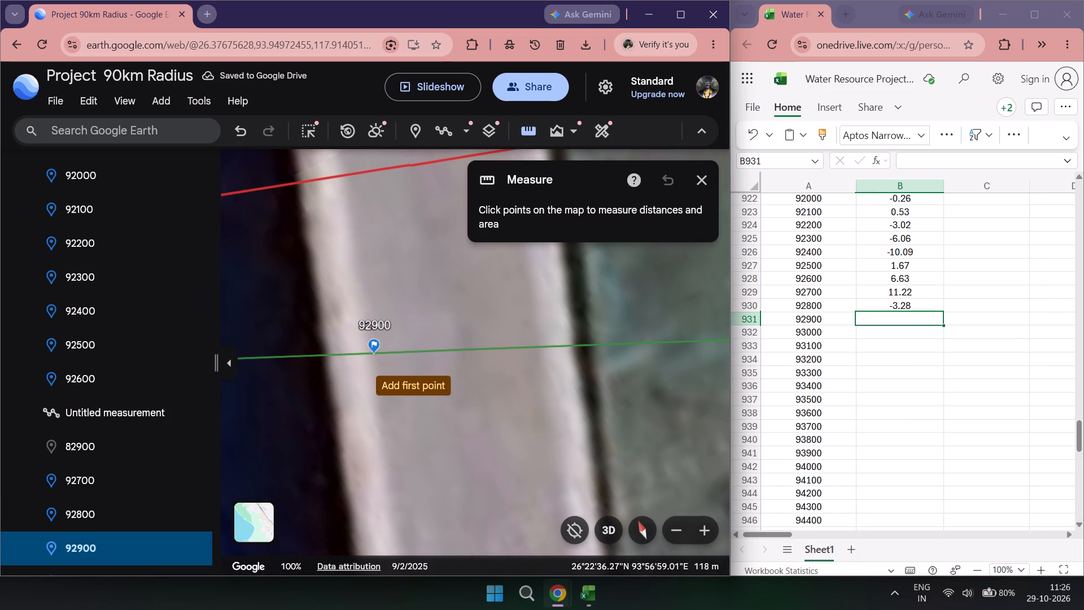
pyautogui.click(374, 353)
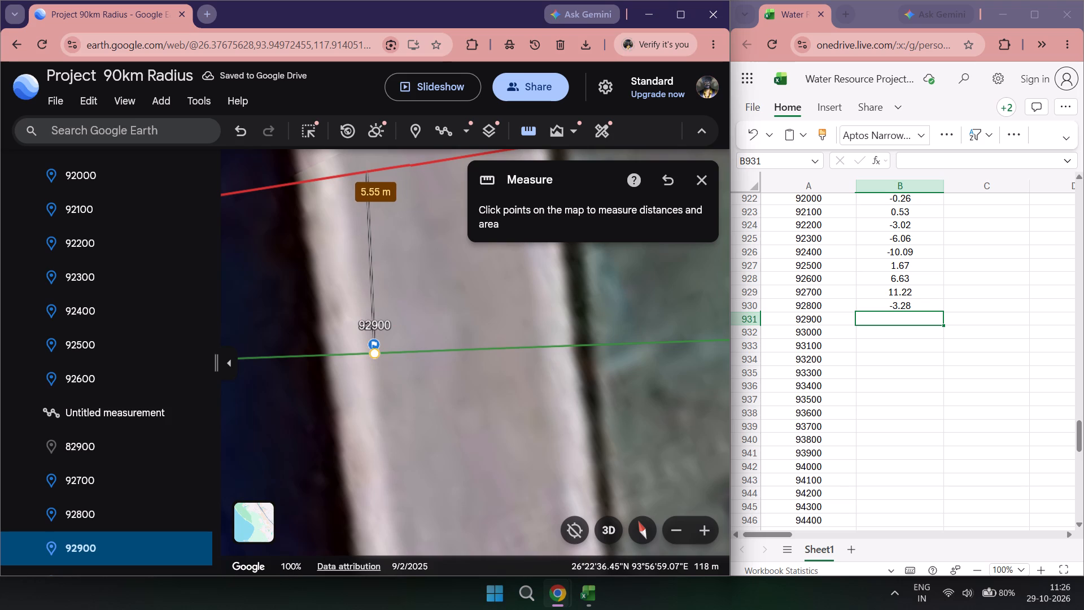
pyautogui.doubleClick(912, 319)
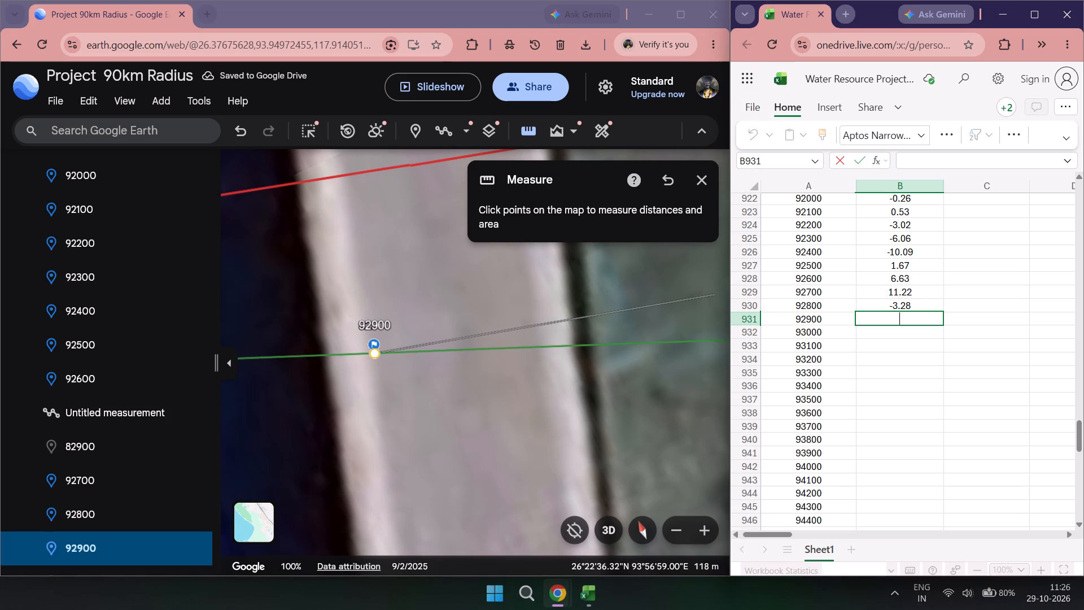
pyautogui.write('5.55')
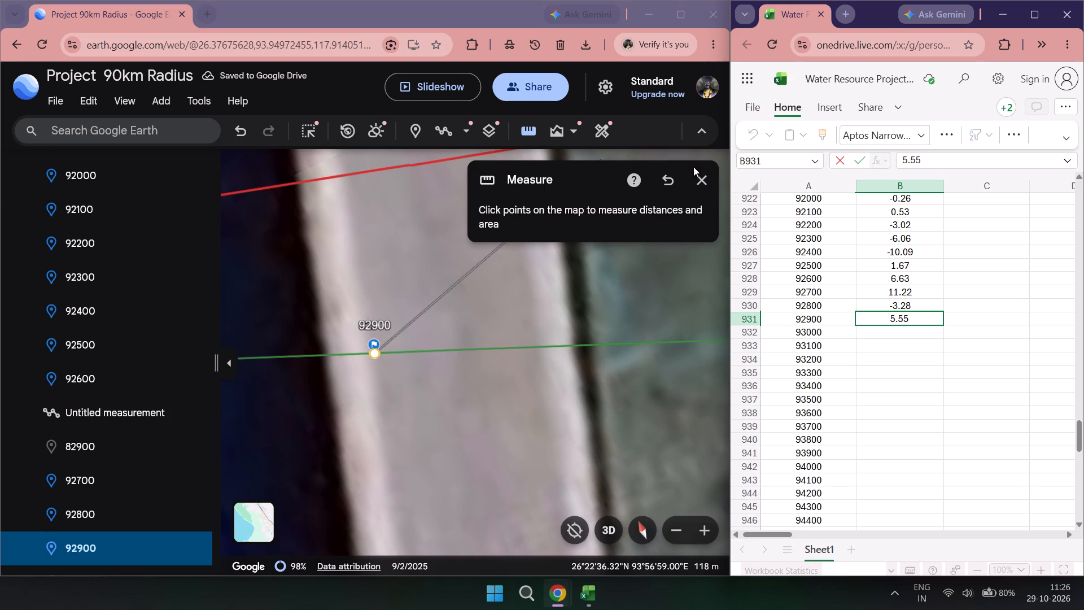
pyautogui.click(711, 177)
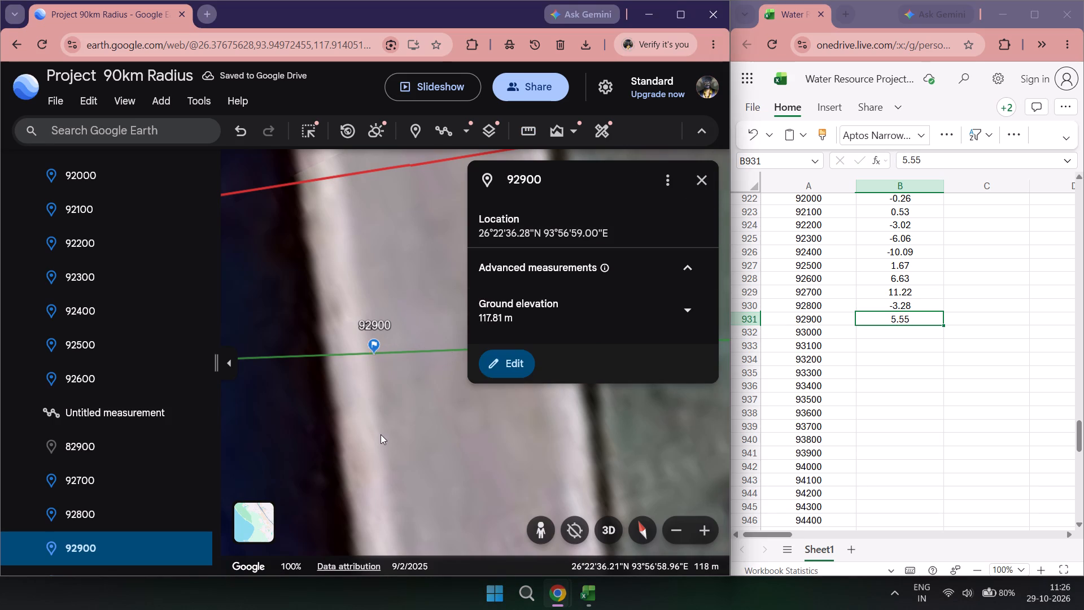
# Measure from the 93000 marker on the green line to the red bank line, and record -0.5 in column B for chainage 93000.
pyautogui.moveTo(379, 434); pyautogui.dragTo(230, 429)
pyautogui.scroll(-4, 345, 390)
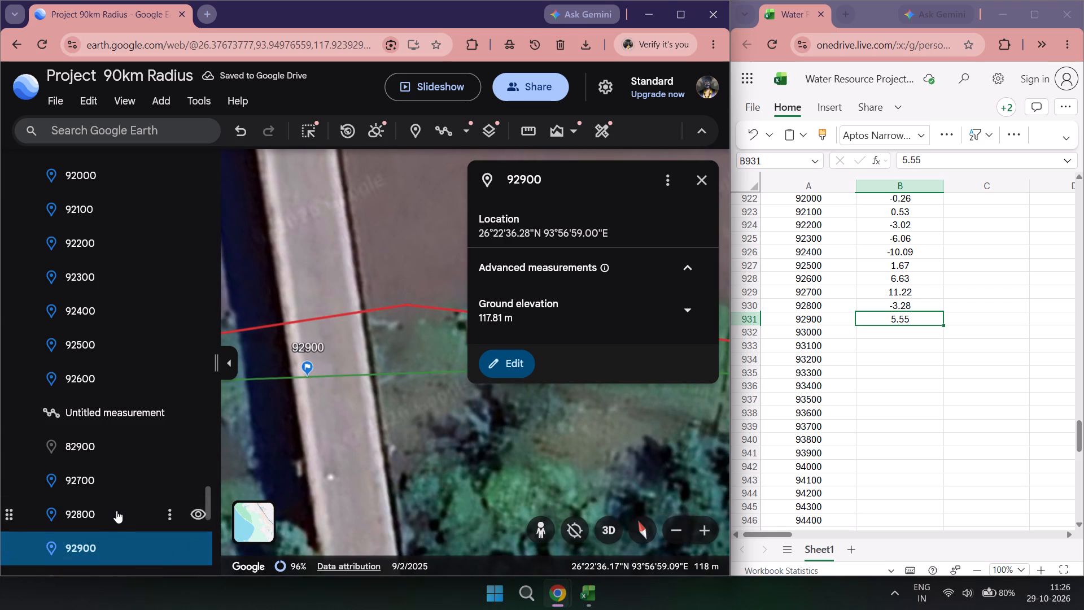
pyautogui.scroll(-4, 116, 511)
pyautogui.doubleClick(95, 355)
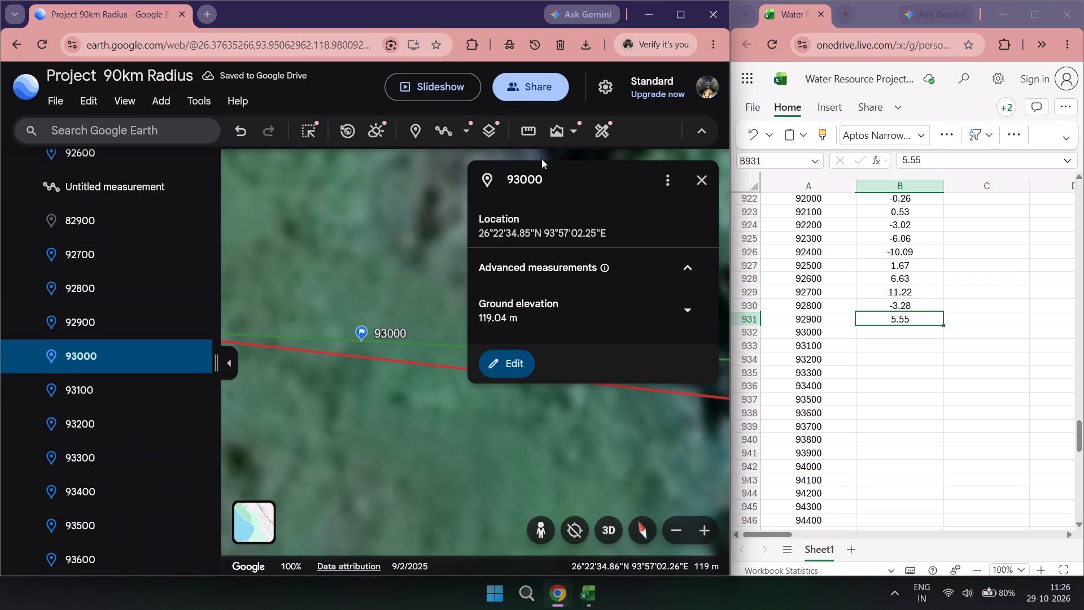
pyautogui.click(526, 128)
pyautogui.scroll(4, 369, 357)
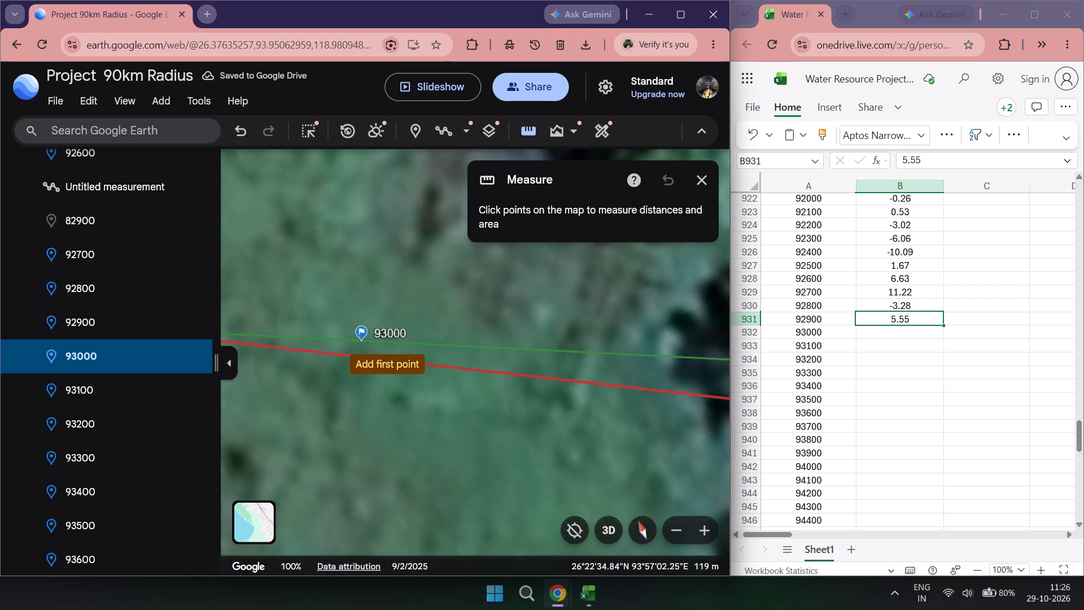
pyautogui.click(361, 341)
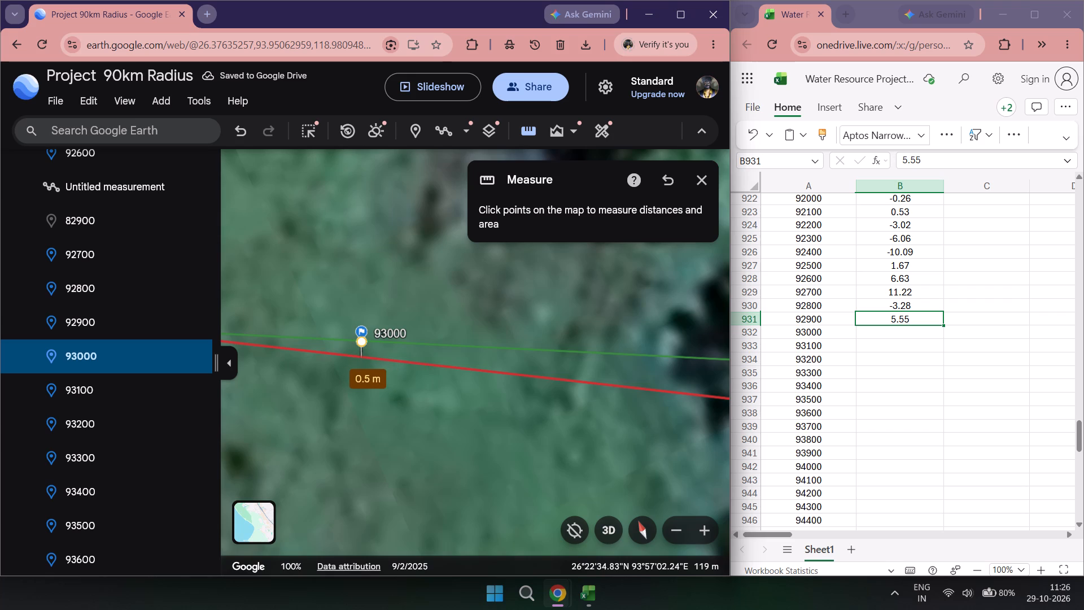
pyautogui.doubleClick(891, 330)
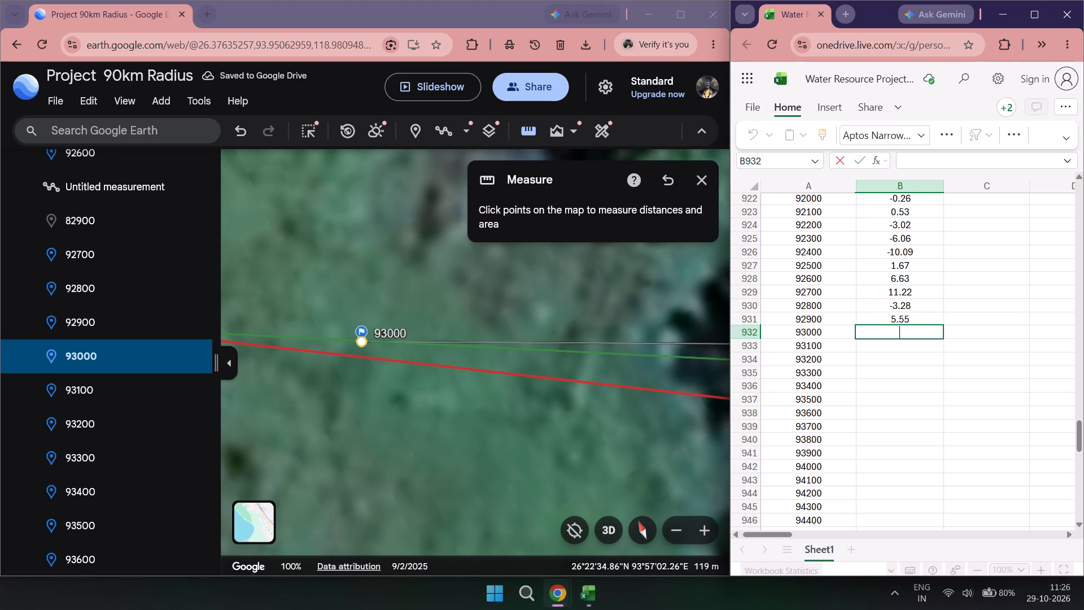
pyautogui.write('-0.5')
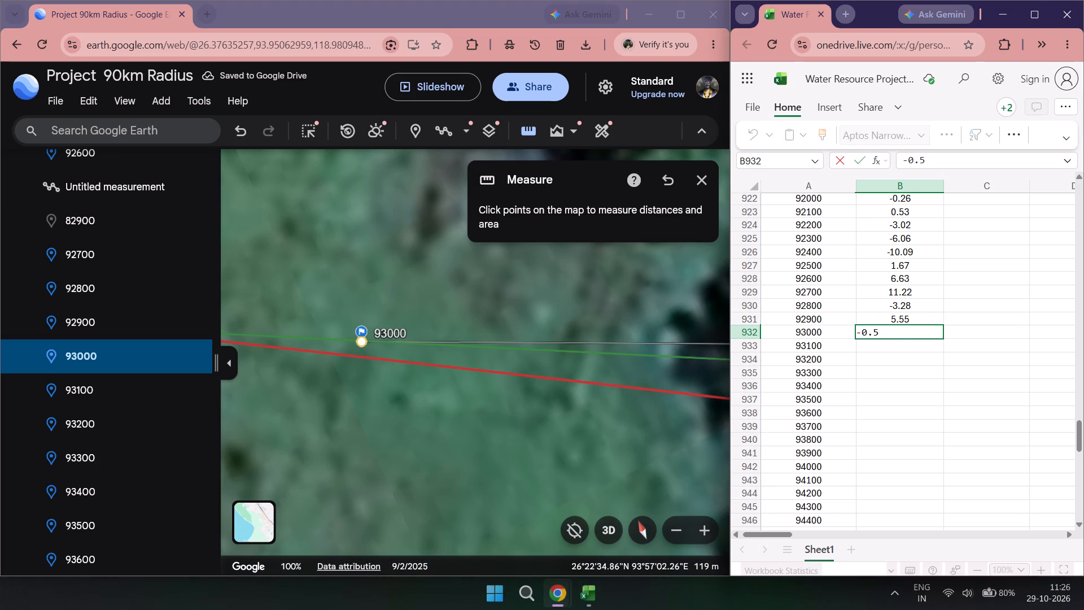
pyautogui.click(872, 348)
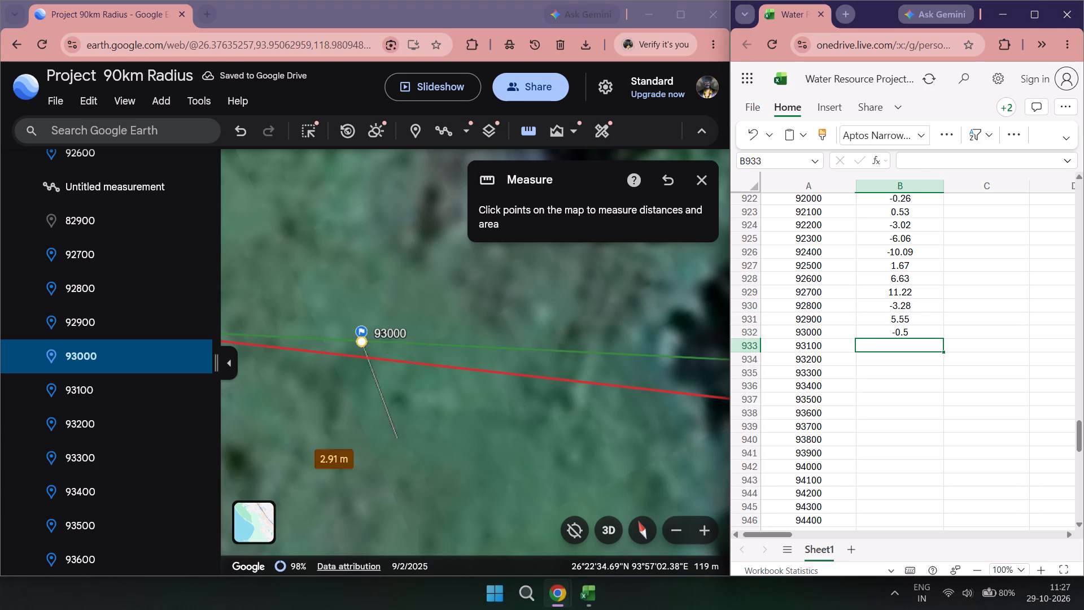
# Measure from the 93100 marker on the green line to the red bank line, and record -3.9 in column B for chainage 93100.
pyautogui.tripleClick(108, 394)
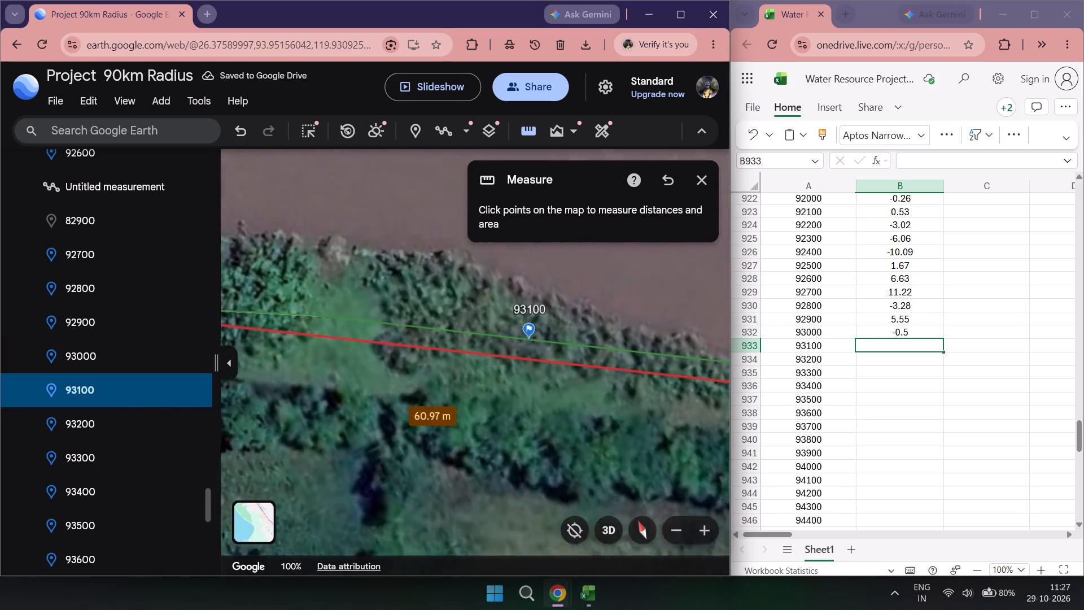
pyautogui.moveTo(357, 422); pyautogui.dragTo(588, 348)
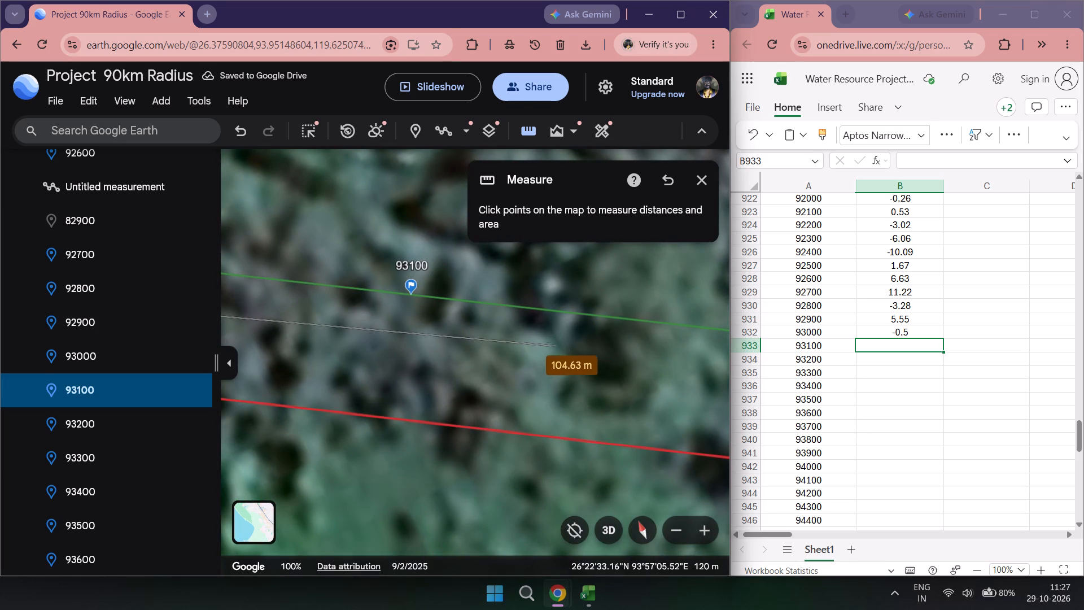
pyautogui.click(702, 179)
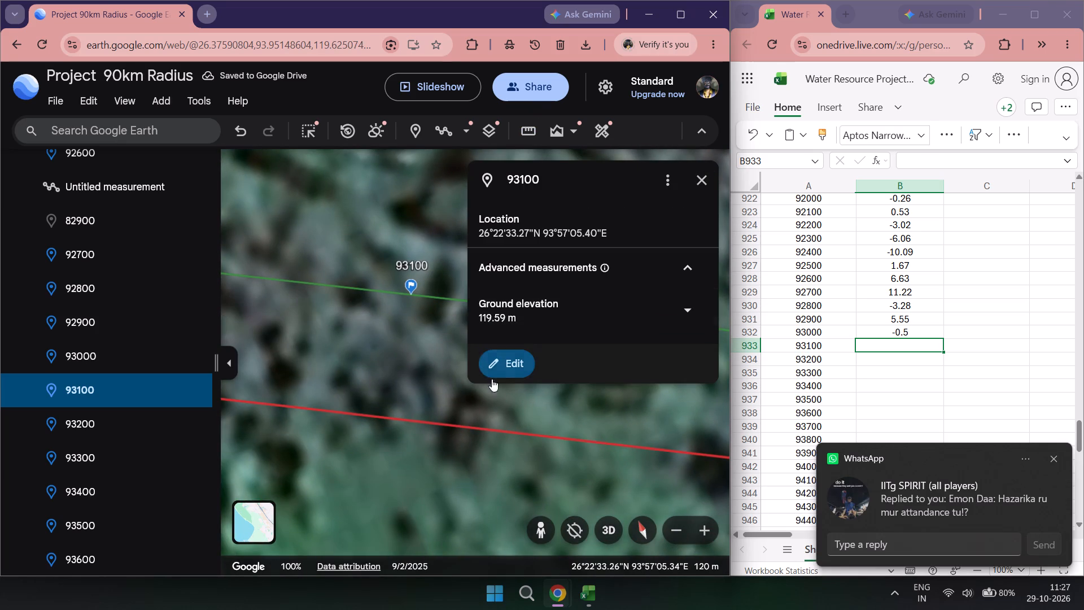
pyautogui.click(531, 129)
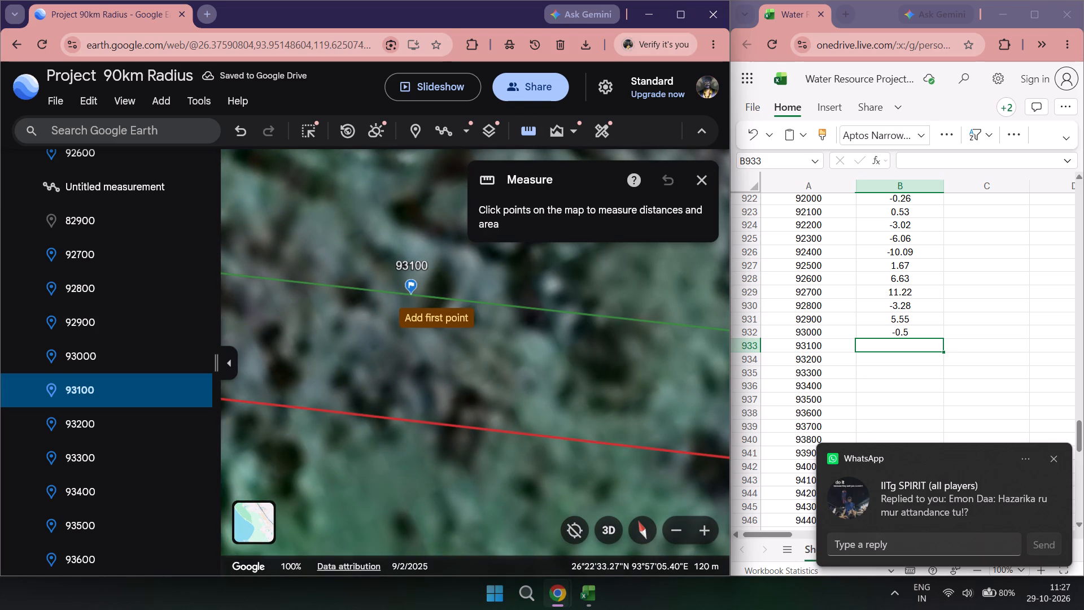
pyautogui.click(410, 294)
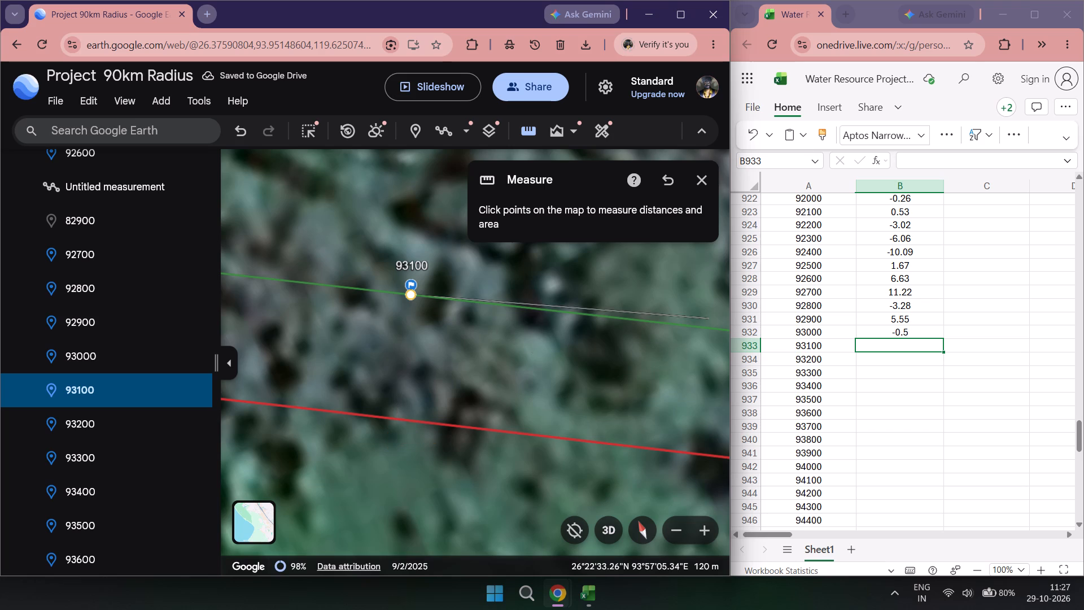
pyautogui.doubleClick(895, 347)
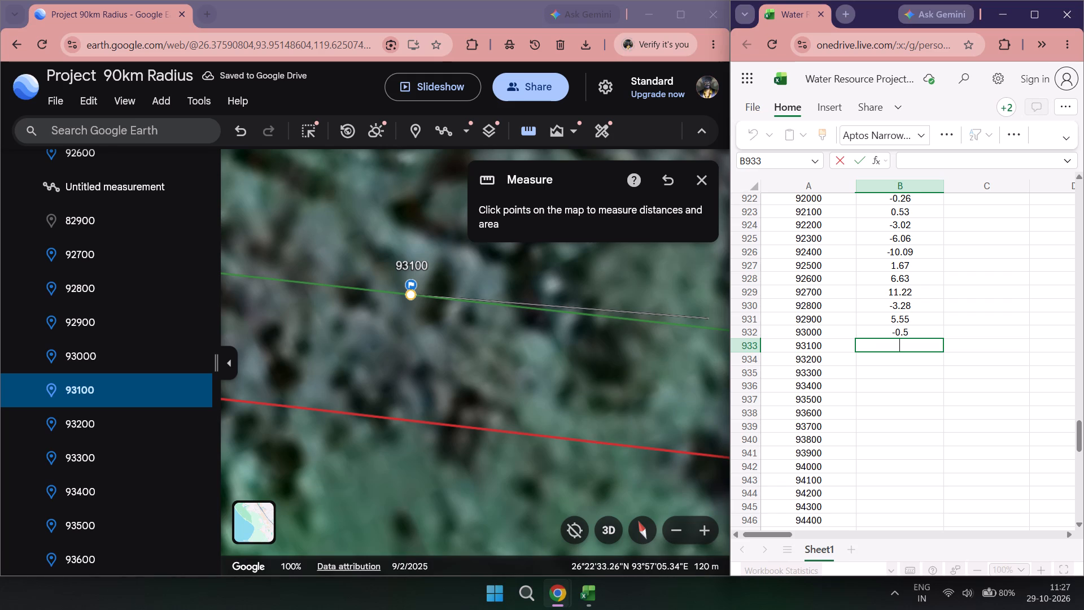
pyautogui.press('-')
pyautogui.press('3')
pyautogui.write('.9')
pyautogui.doubleClick(886, 363)
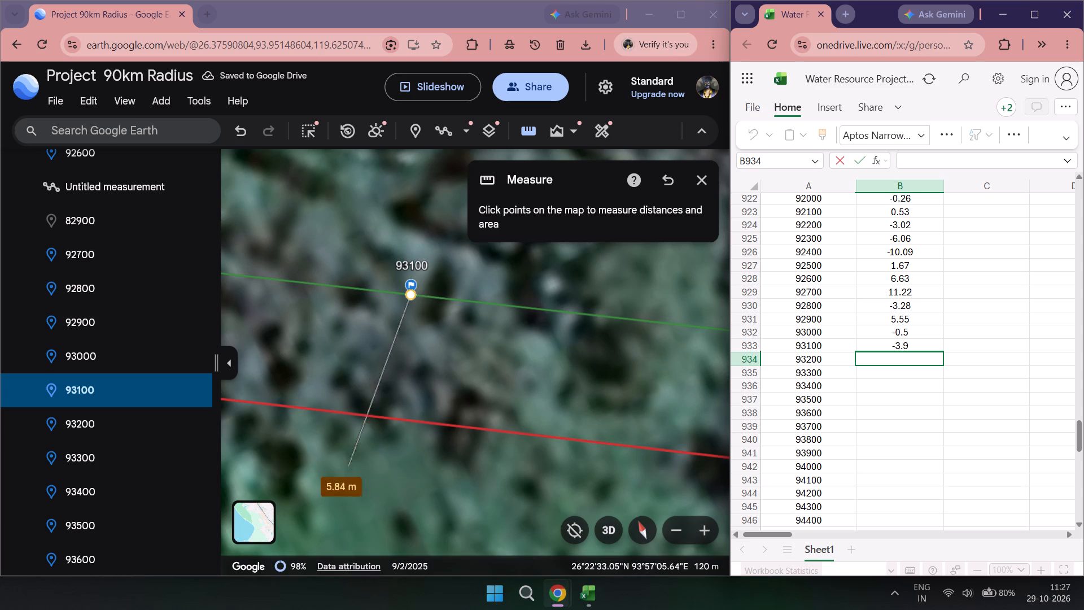
pyautogui.click(706, 185)
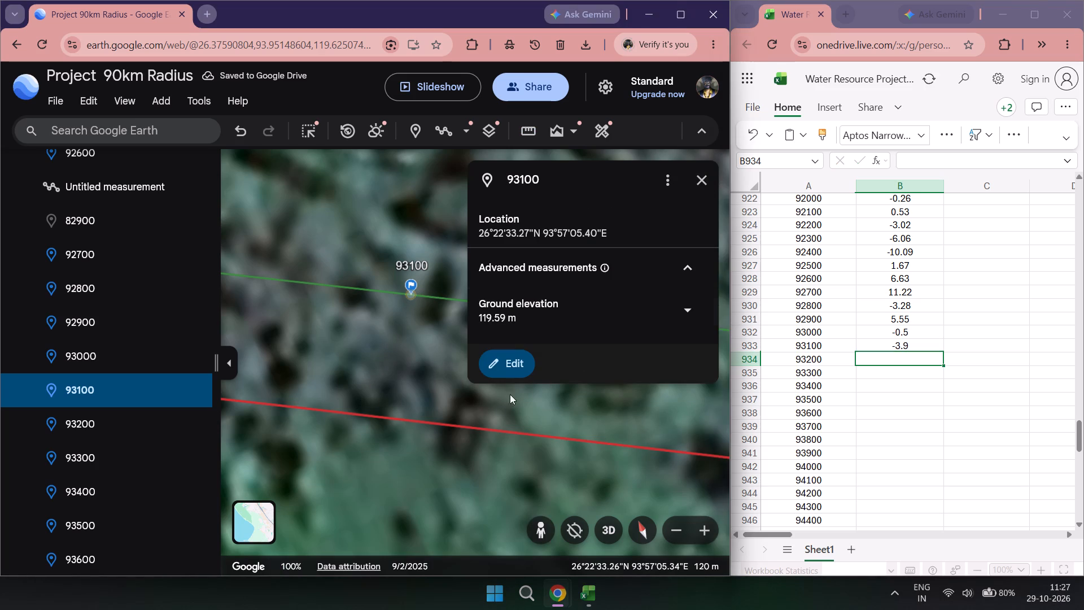
# Measure from the 93200 marker on the green line across to the red bank line.
pyautogui.moveTo(405, 427); pyautogui.dragTo(271, 424)
pyautogui.scroll(-2, 398, 438)
pyautogui.moveTo(470, 442); pyautogui.dragTo(374, 436)
pyautogui.scroll(-2, 442, 449)
pyautogui.moveTo(540, 477); pyautogui.dragTo(416, 424)
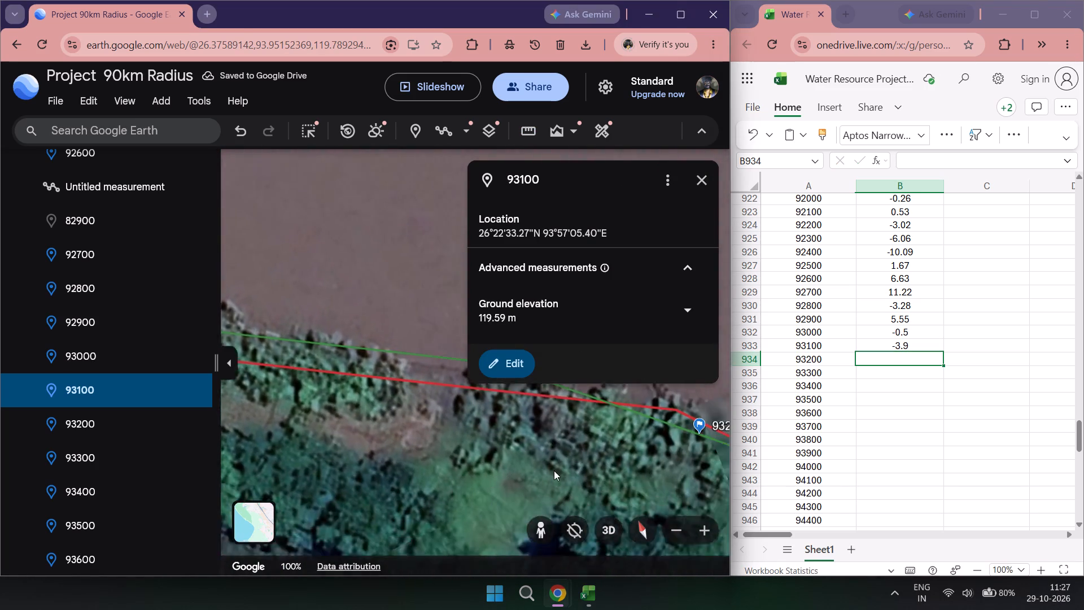
pyautogui.moveTo(554, 470); pyautogui.dragTo(335, 468)
pyautogui.scroll(5, 471, 441)
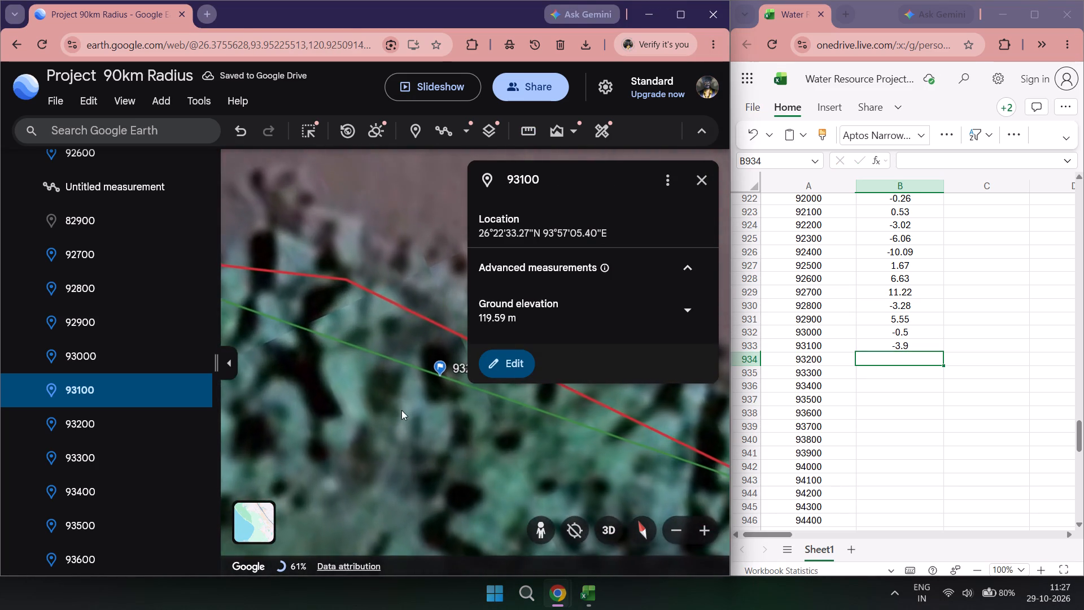
pyautogui.moveTo(396, 404); pyautogui.dragTo(332, 475)
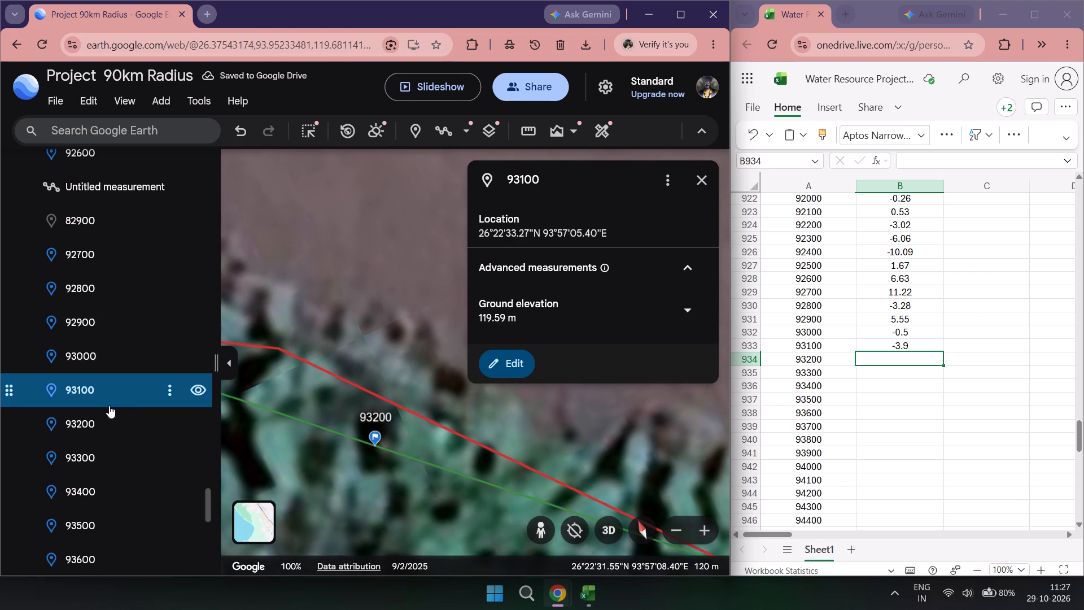
pyautogui.click(528, 128)
pyautogui.click(375, 446)
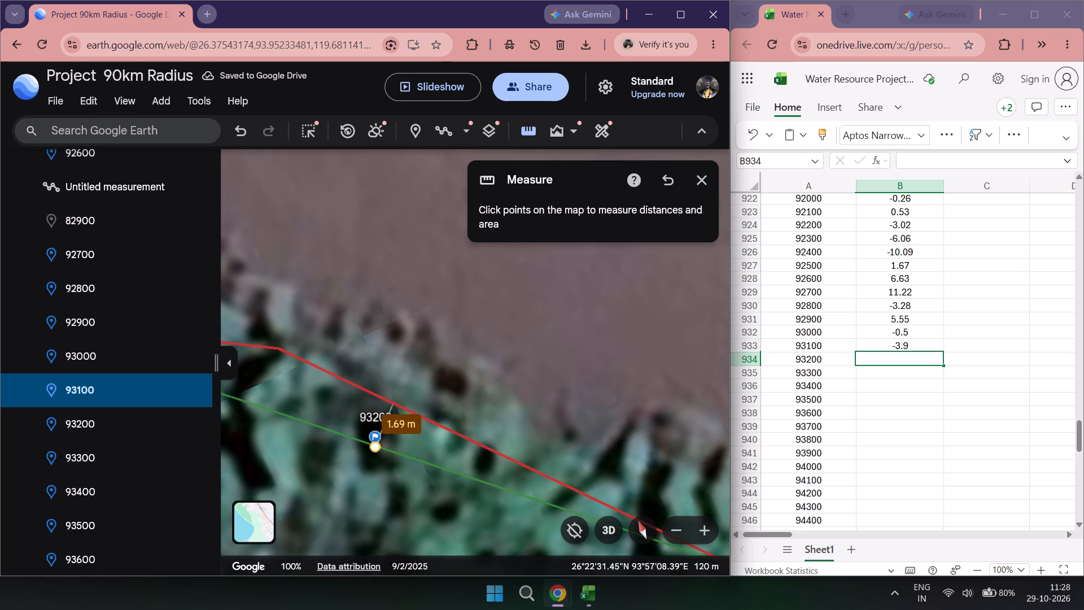
# Record 1.69 in column B of the workbook for chainage 93200.
pyautogui.click(911, 354)
pyautogui.doubleClick(910, 358)
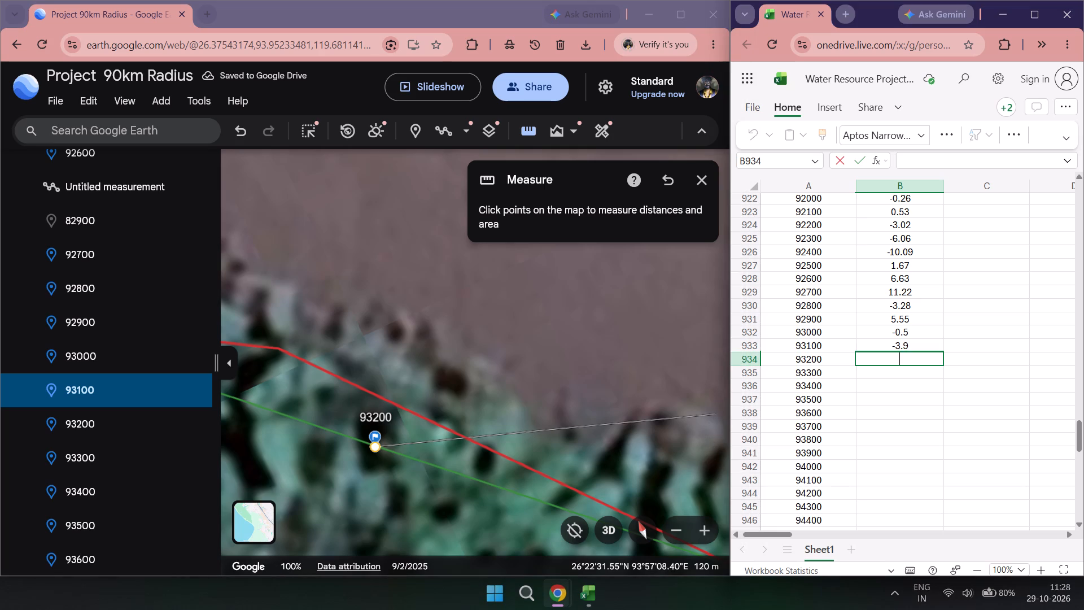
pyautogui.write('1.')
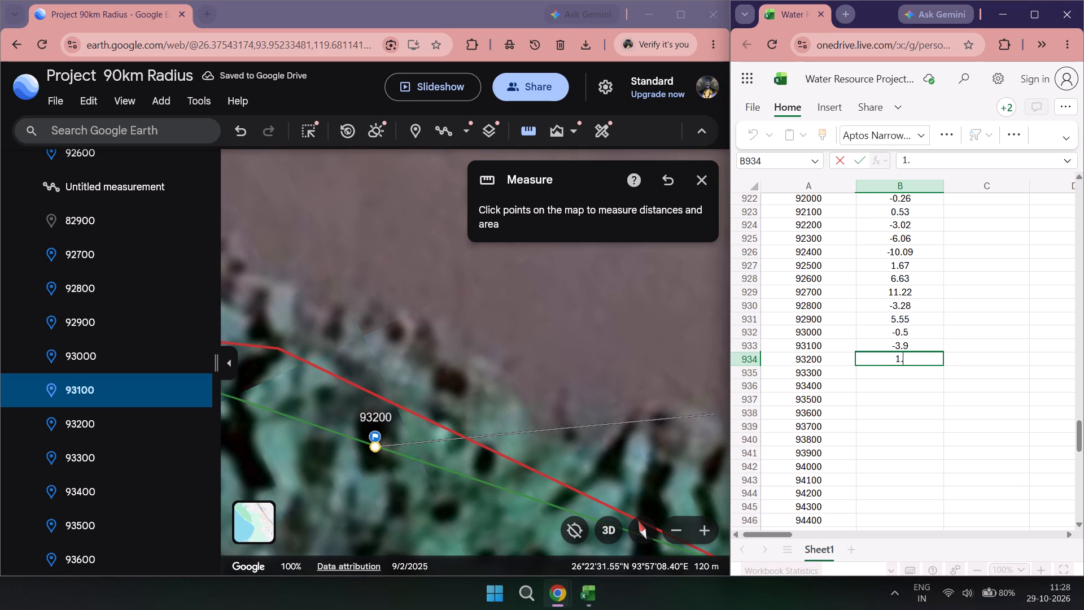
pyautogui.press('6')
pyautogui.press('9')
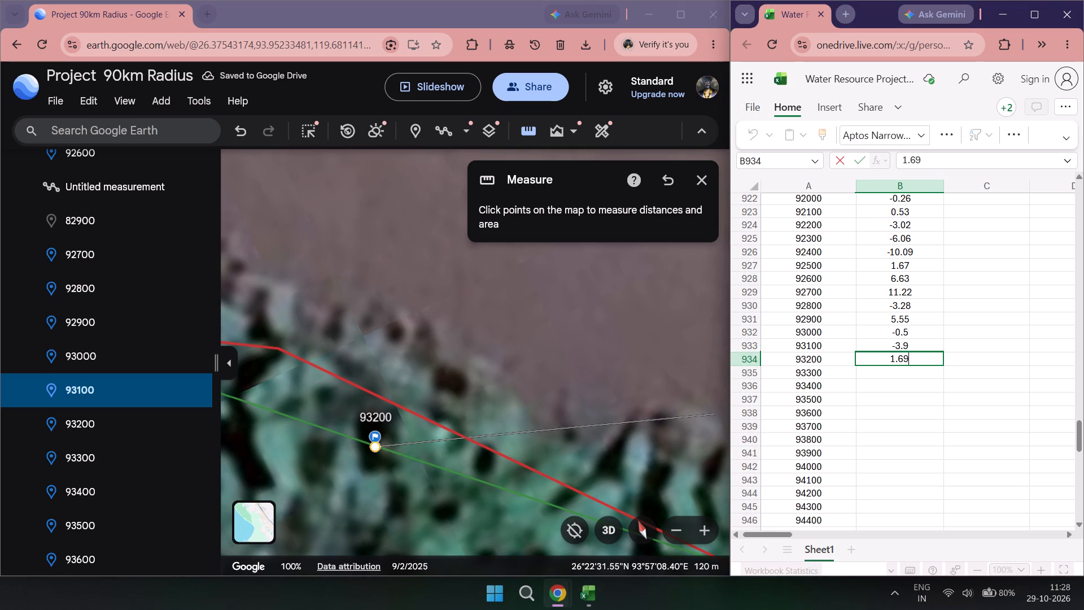
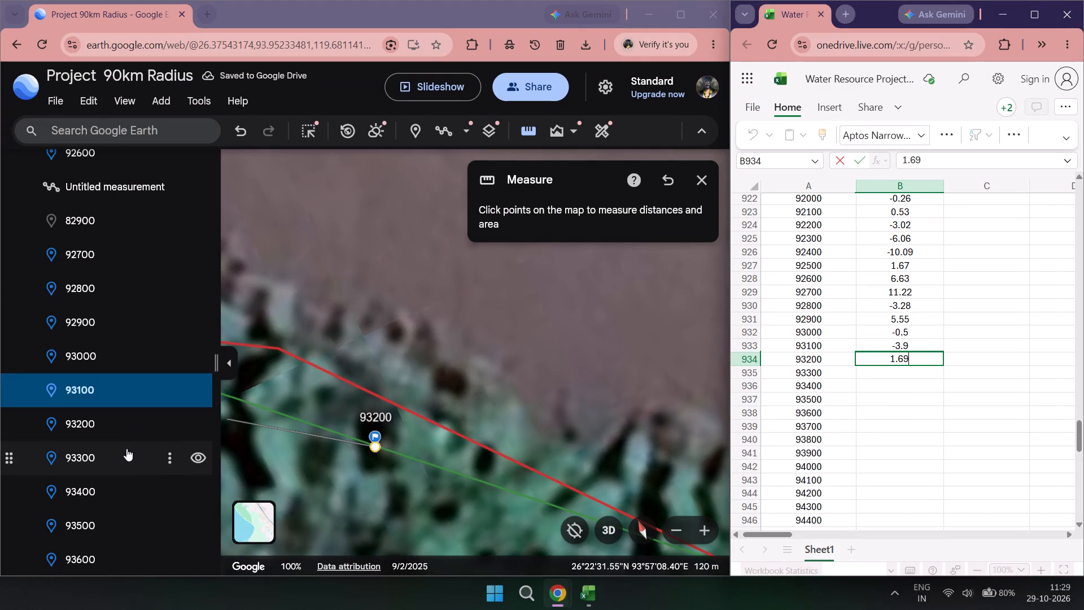
# Measure from the 93300 marker on the green line to the red bank line, and record 1.41 in column B for chainage 93300.
pyautogui.doubleClick(83, 451)
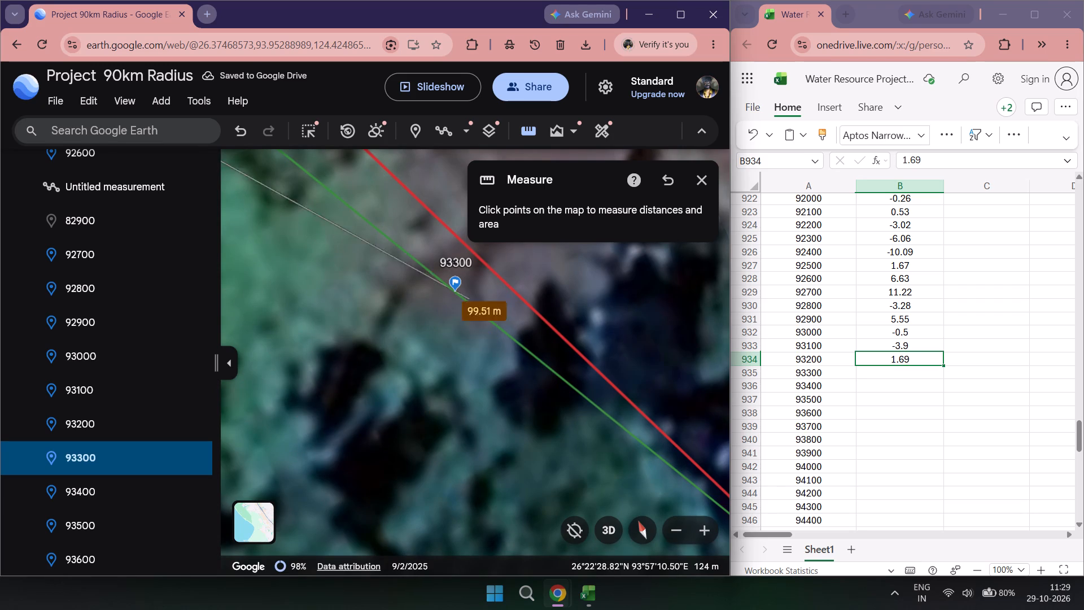
pyautogui.click(530, 128)
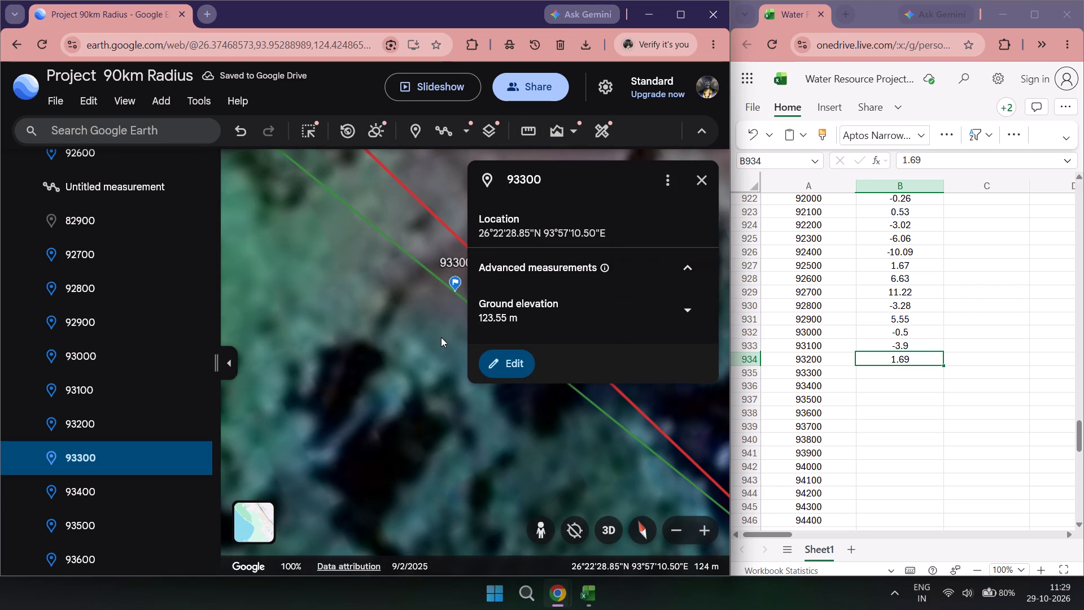
pyautogui.moveTo(392, 311); pyautogui.dragTo(308, 390)
pyautogui.scroll(4, 318, 381)
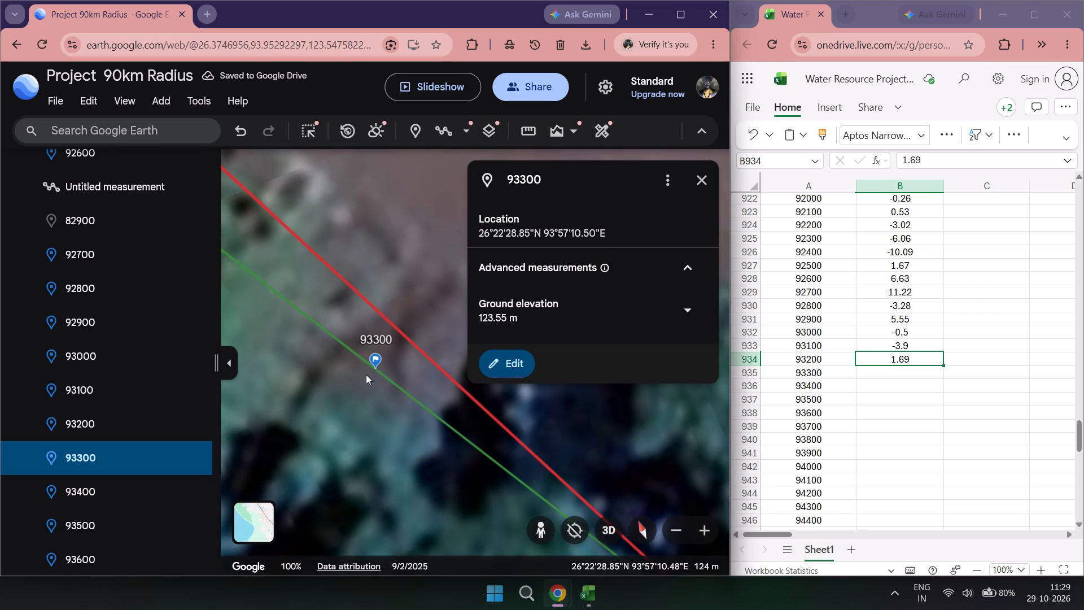
pyautogui.click(524, 121)
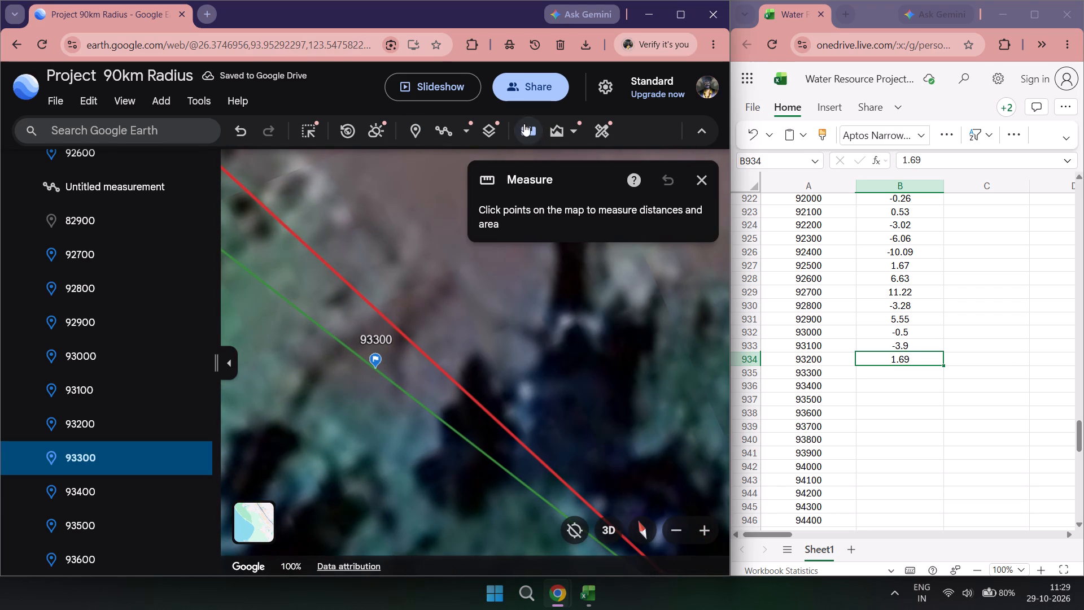
pyautogui.click(375, 369)
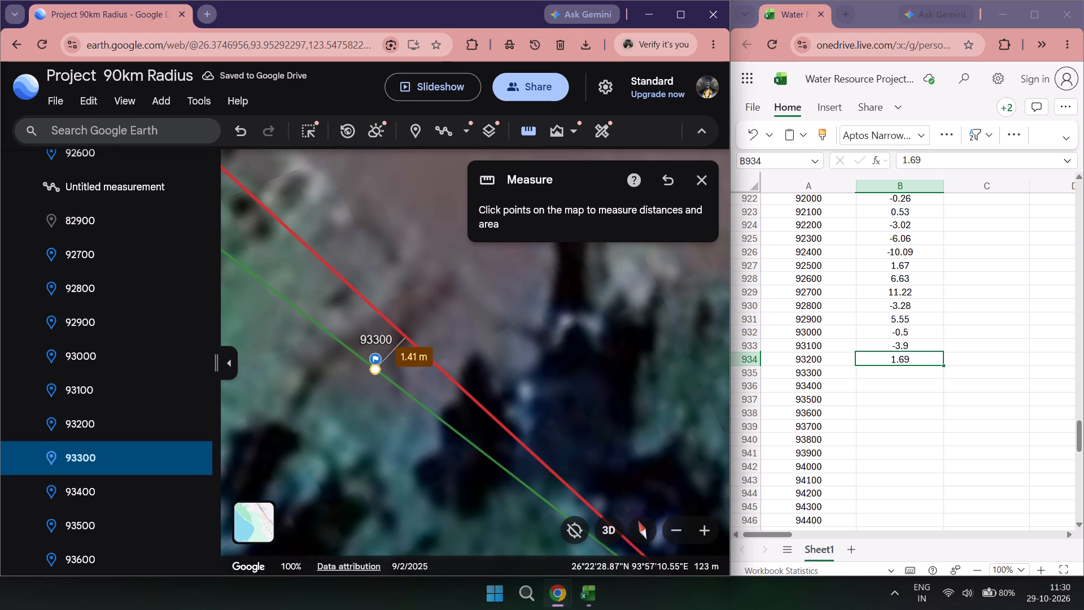
pyautogui.doubleClick(901, 375)
pyautogui.write('1.41')
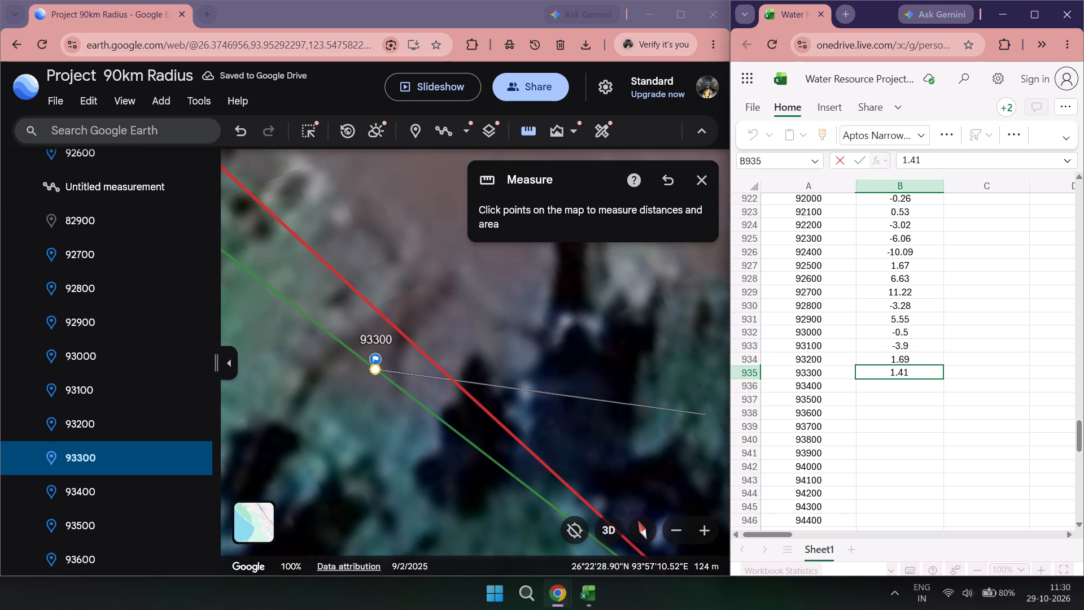
pyautogui.click(893, 389)
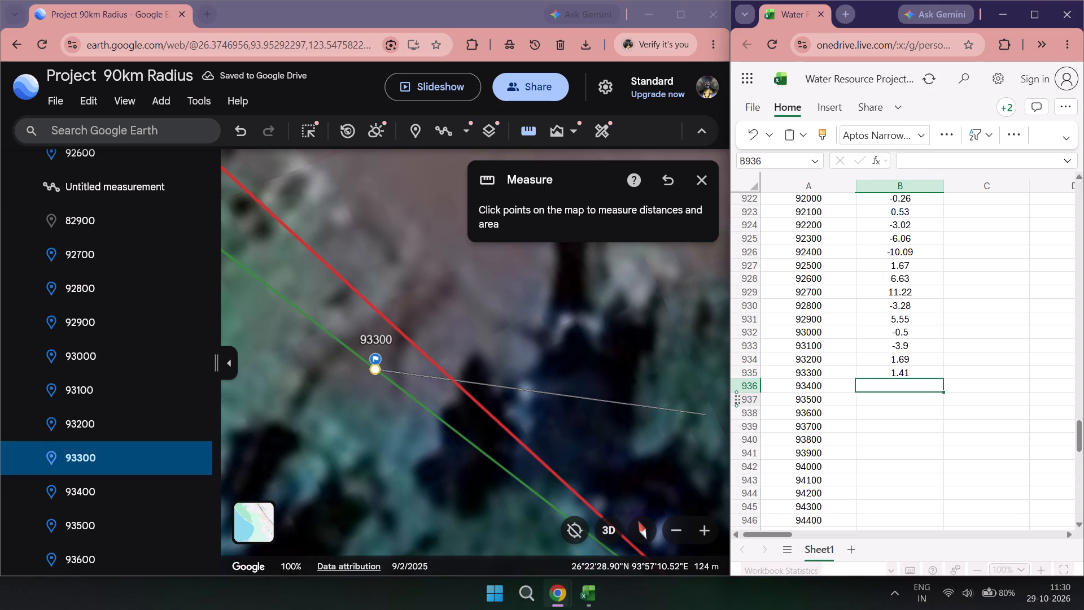
pyautogui.click(538, 133)
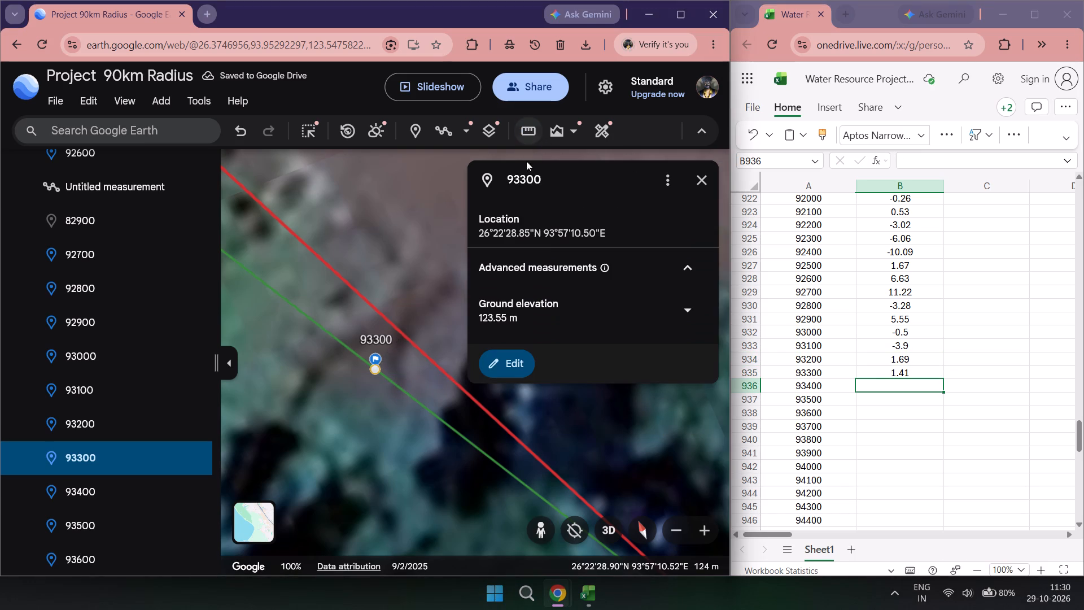
# Measure from the 93400 marker on the green line to the red bank line, and record 6.86 in column B for chainage 93400.
pyautogui.doubleClick(86, 495)
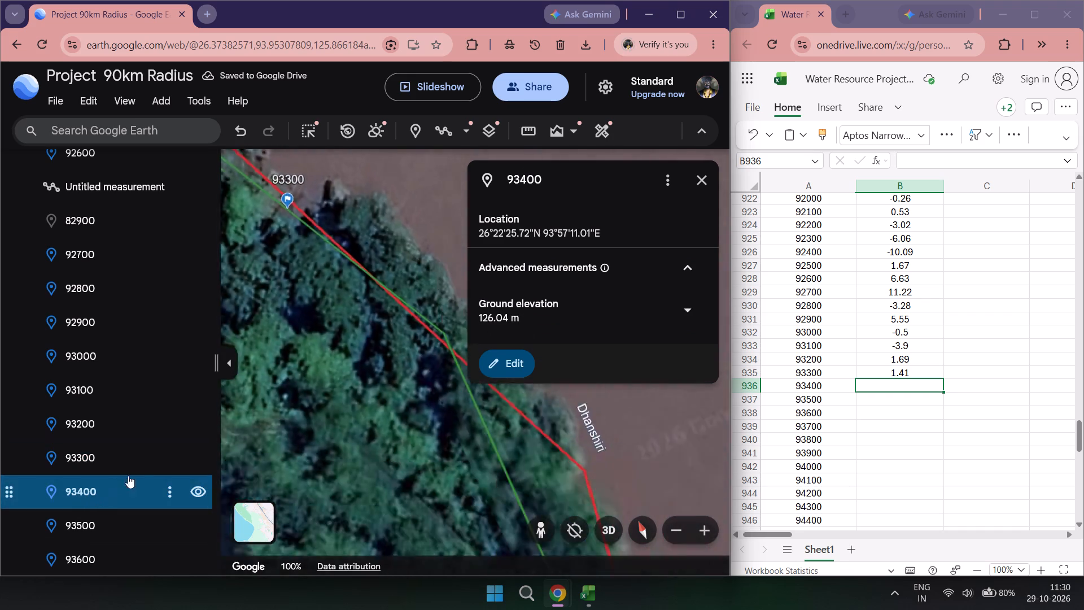
pyautogui.click(521, 130)
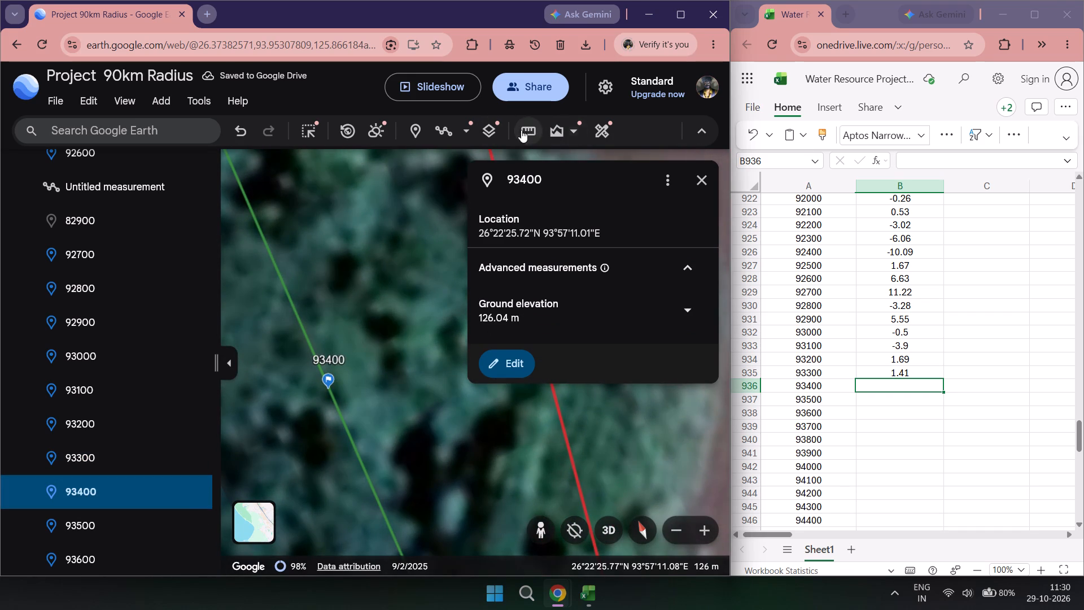
pyautogui.click(327, 389)
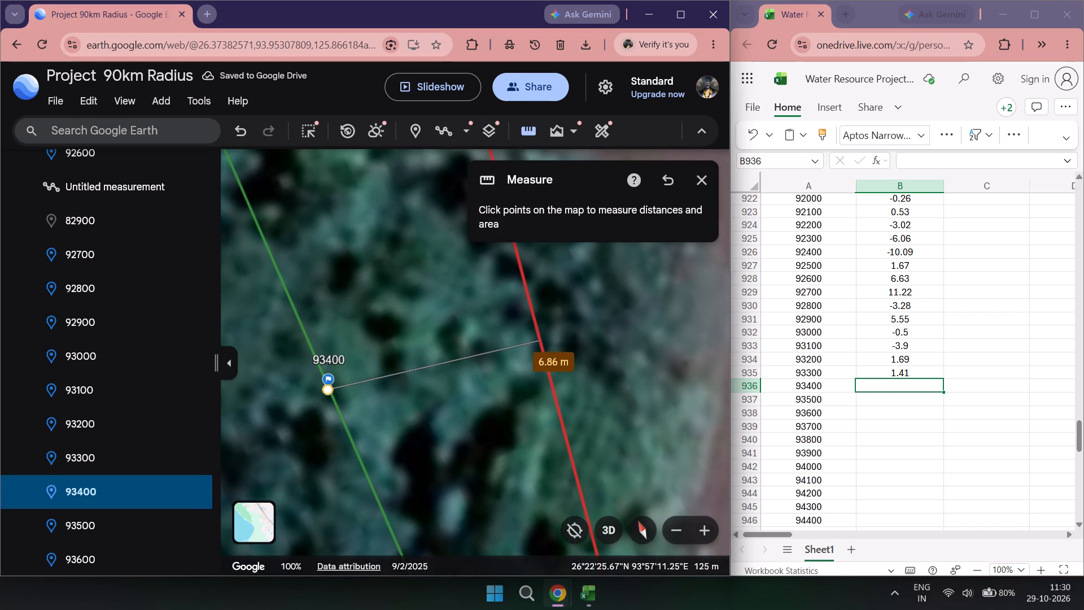
pyautogui.doubleClick(907, 390)
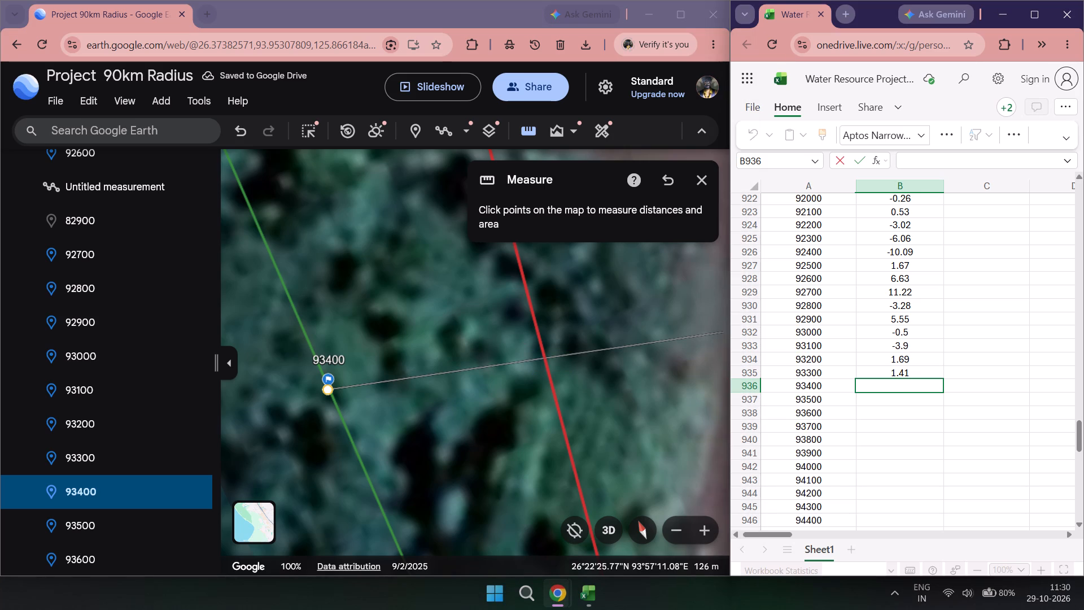
pyautogui.write('6.86')
pyautogui.doubleClick(901, 403)
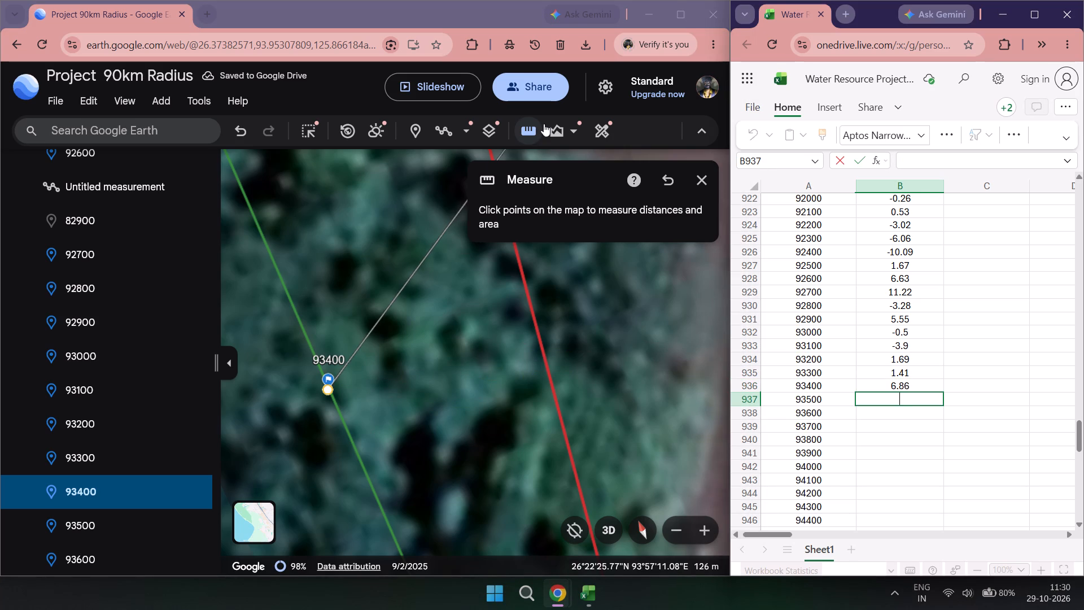
pyautogui.click(528, 128)
# Measure from the 93500 marker on the green line to the red bank line, and record -4.11 in column B for chainage 93500.
pyautogui.doubleClick(96, 522)
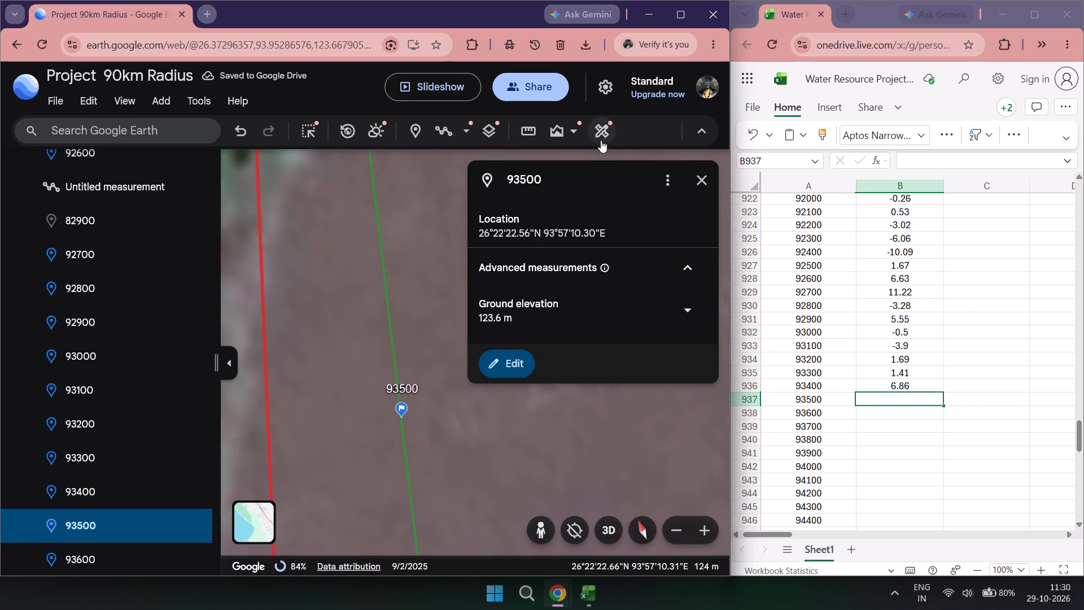
pyautogui.click(518, 128)
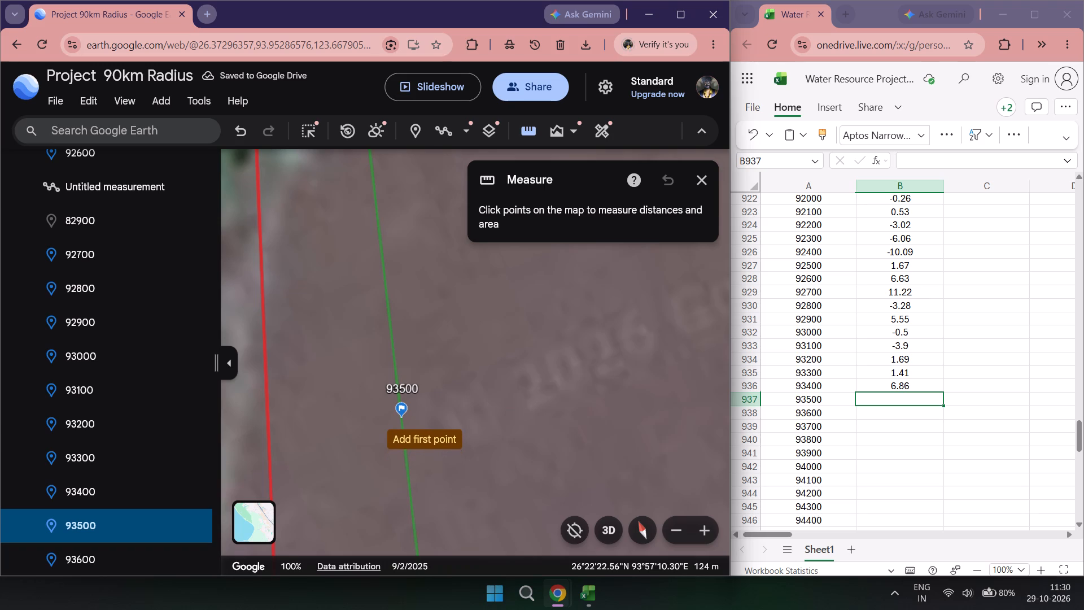
pyautogui.click(403, 418)
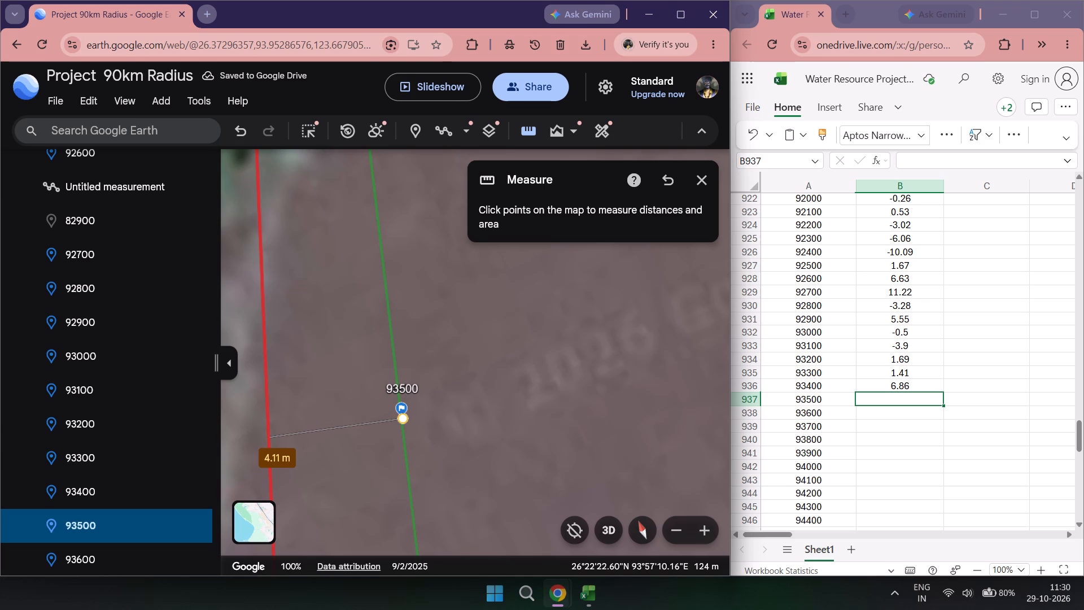
pyautogui.doubleClick(926, 403)
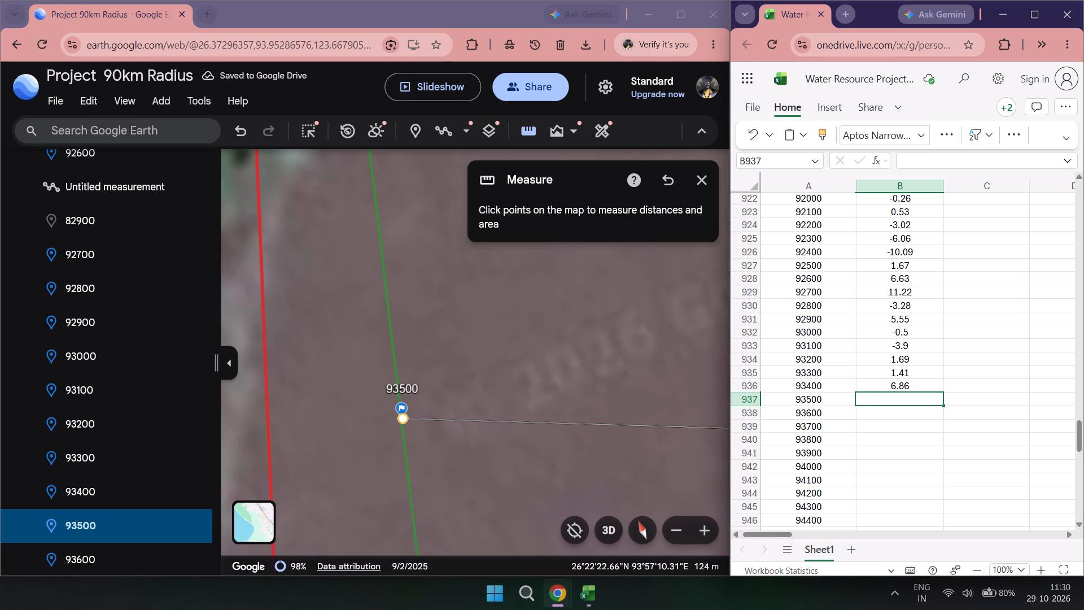
pyautogui.write('-4')
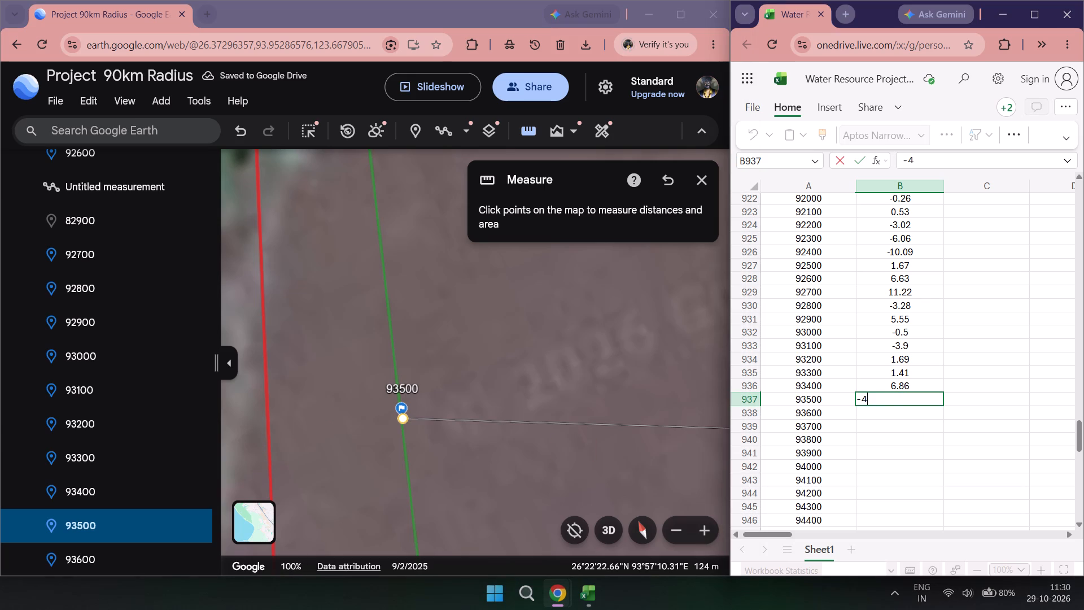
pyautogui.press('.')
pyautogui.write('11')
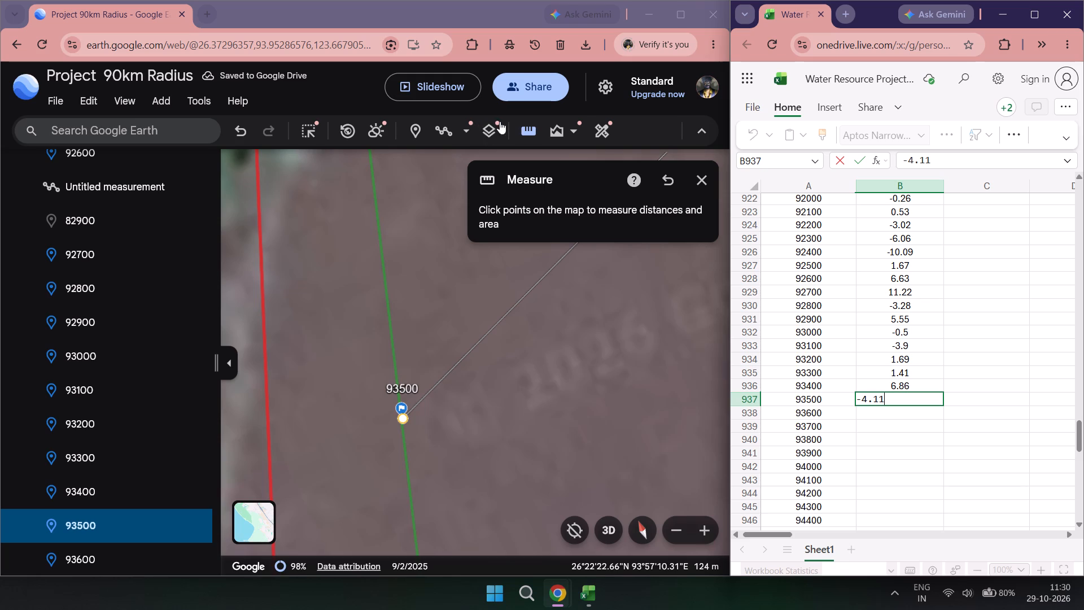
pyautogui.click(532, 129)
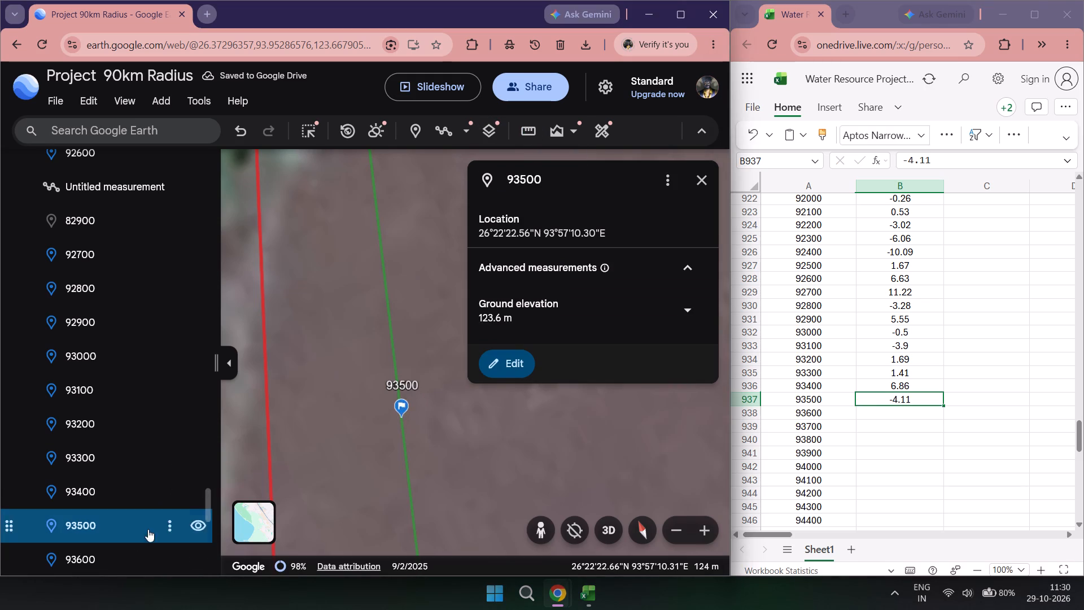
# Measure from the 93600 marker on the green line to the red bank line, and record 1.32 in column B for chainage 93600.
pyautogui.click(119, 560)
pyautogui.click(114, 560)
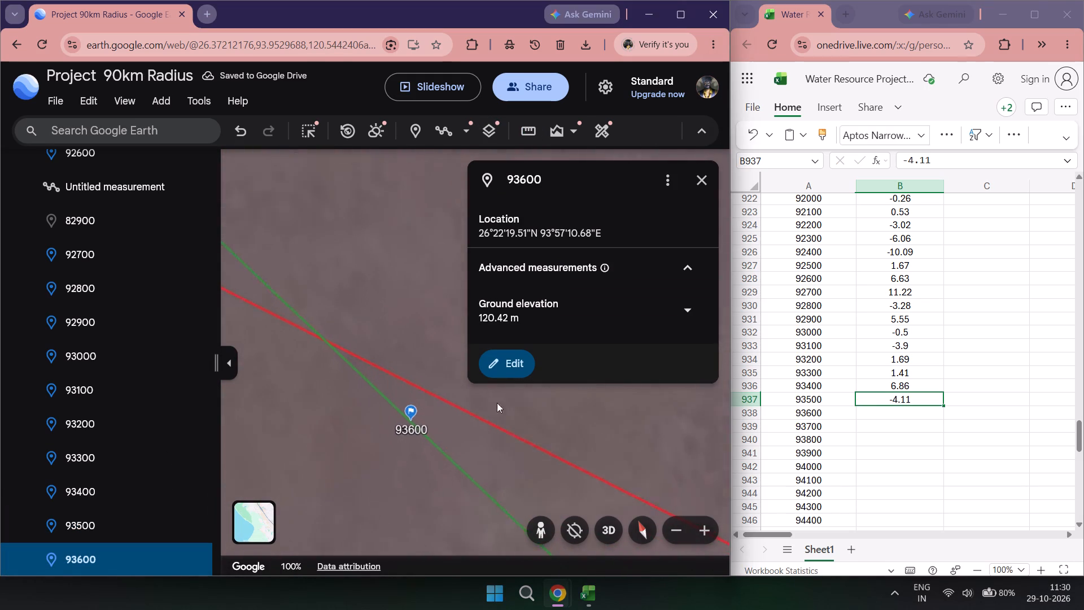
pyautogui.click(536, 133)
pyautogui.scroll(4, 432, 456)
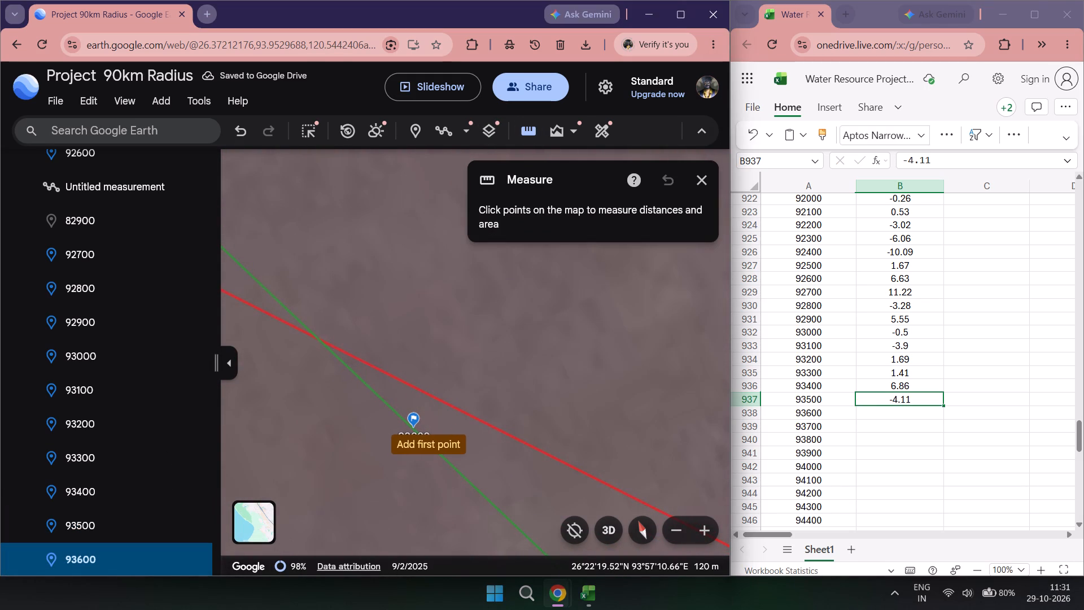
pyautogui.click(414, 430)
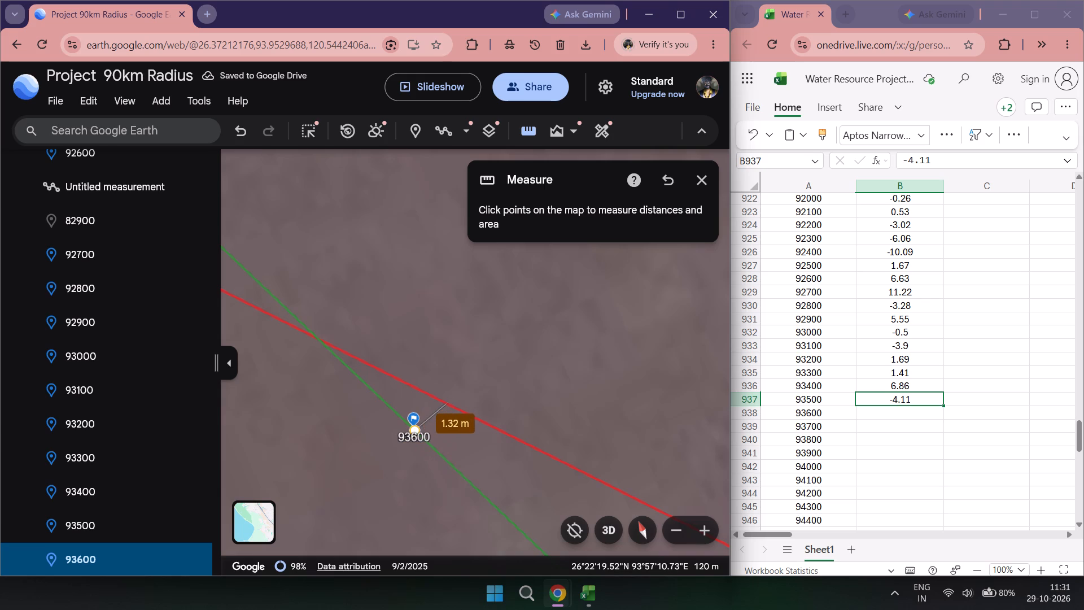
pyautogui.doubleClick(911, 416)
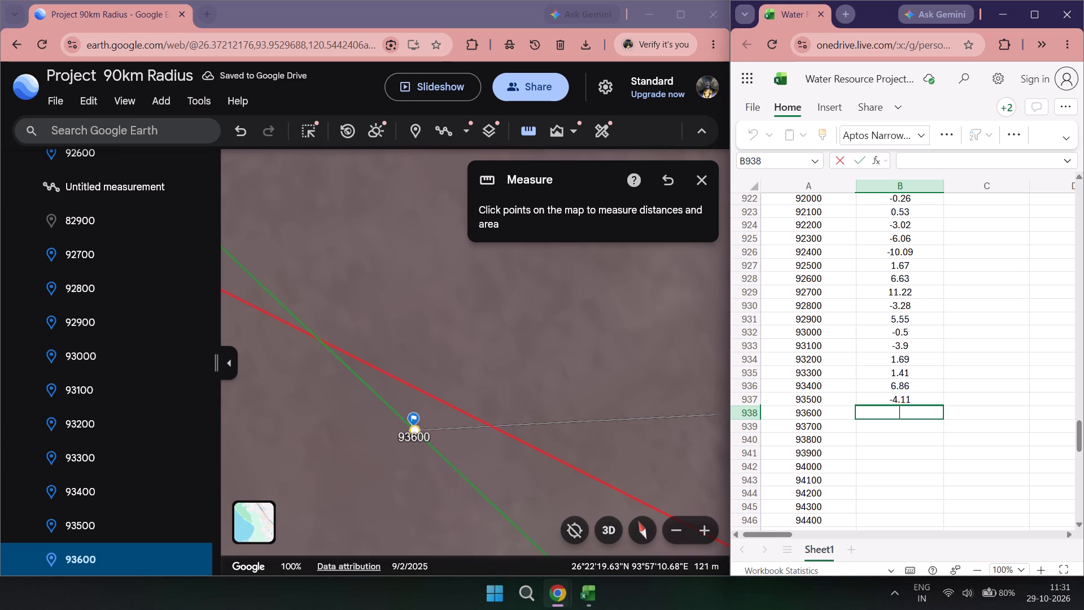
pyautogui.press('1')
pyautogui.write('.32')
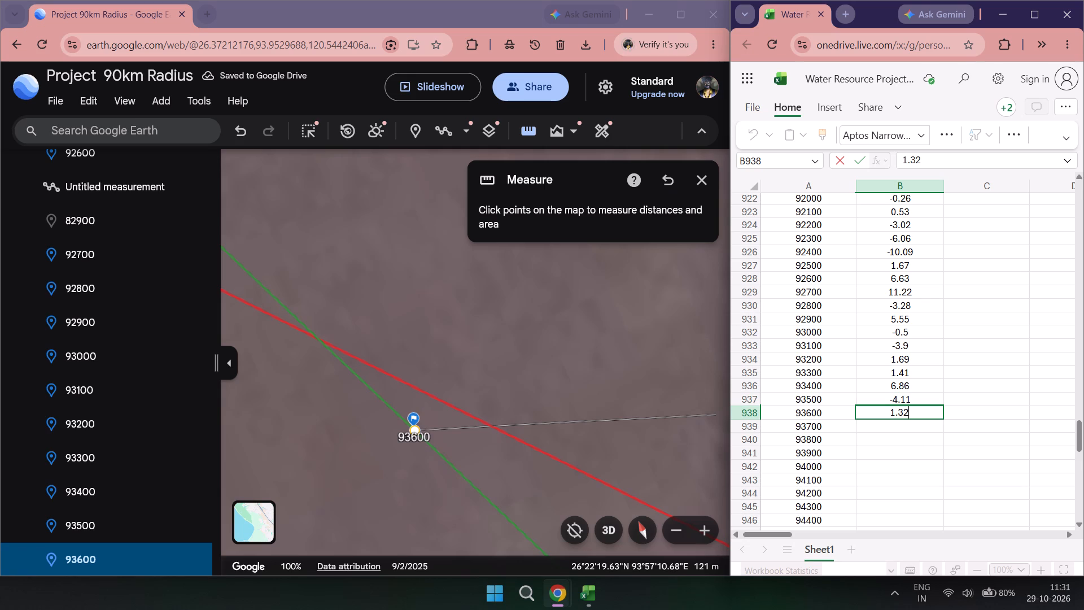
pyautogui.click(527, 141)
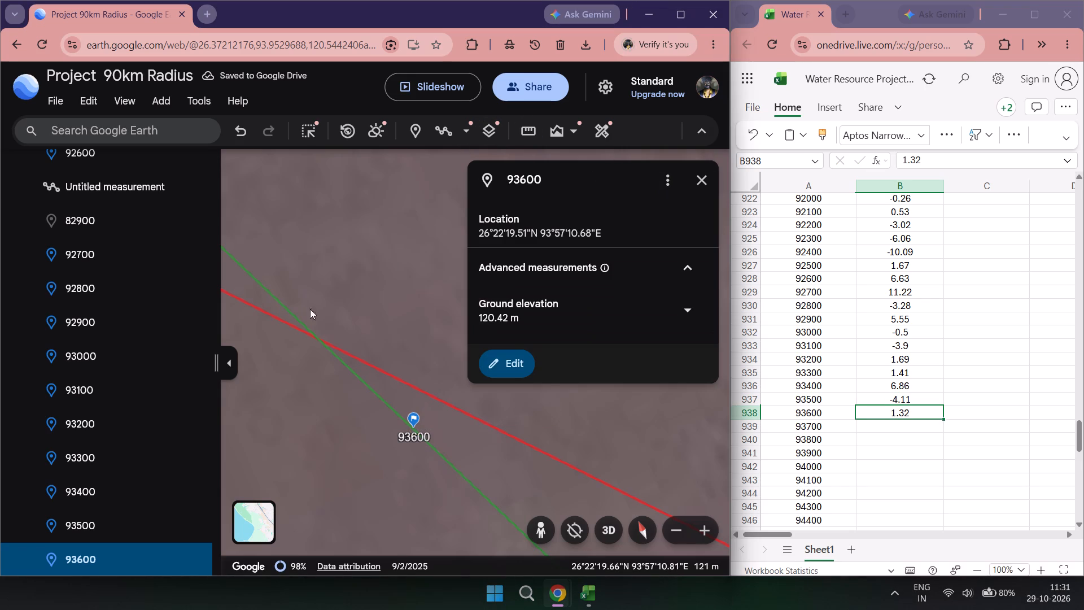
# Measure from the 93700 marker on the green line to the red bank line, and record 5.98 in column B for chainage 93700.
pyautogui.scroll(-2, 77, 538)
pyautogui.doubleClick(80, 469)
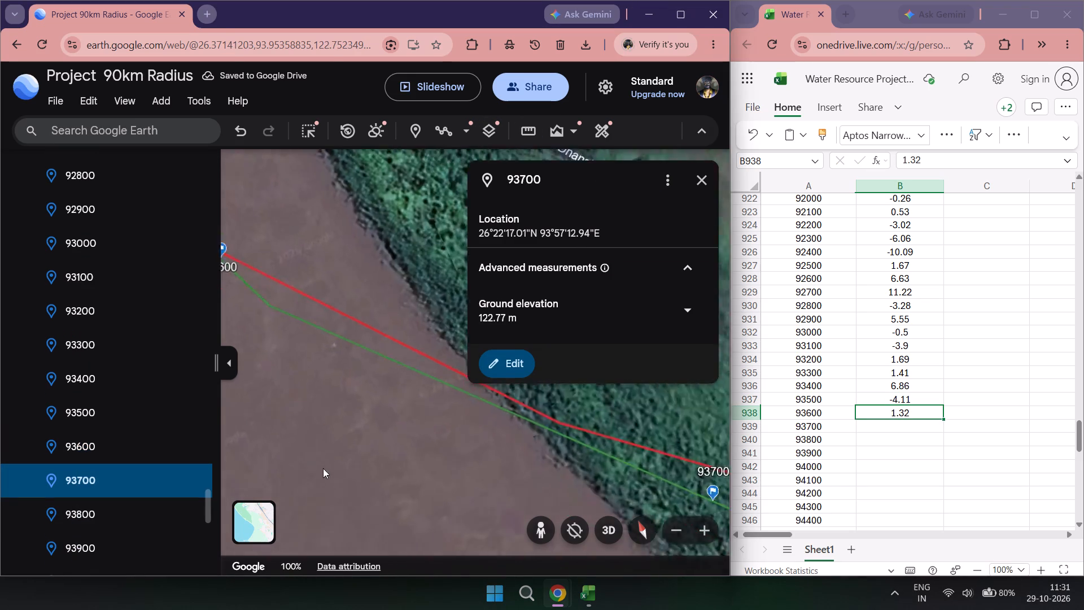
pyautogui.moveTo(364, 463); pyautogui.dragTo(316, 488)
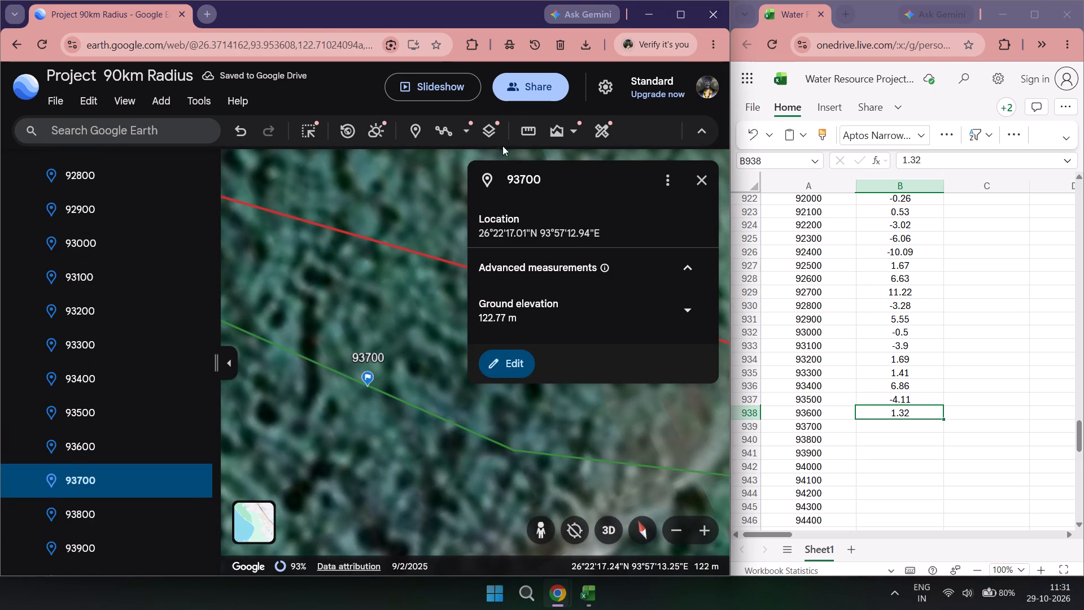
pyautogui.click(527, 124)
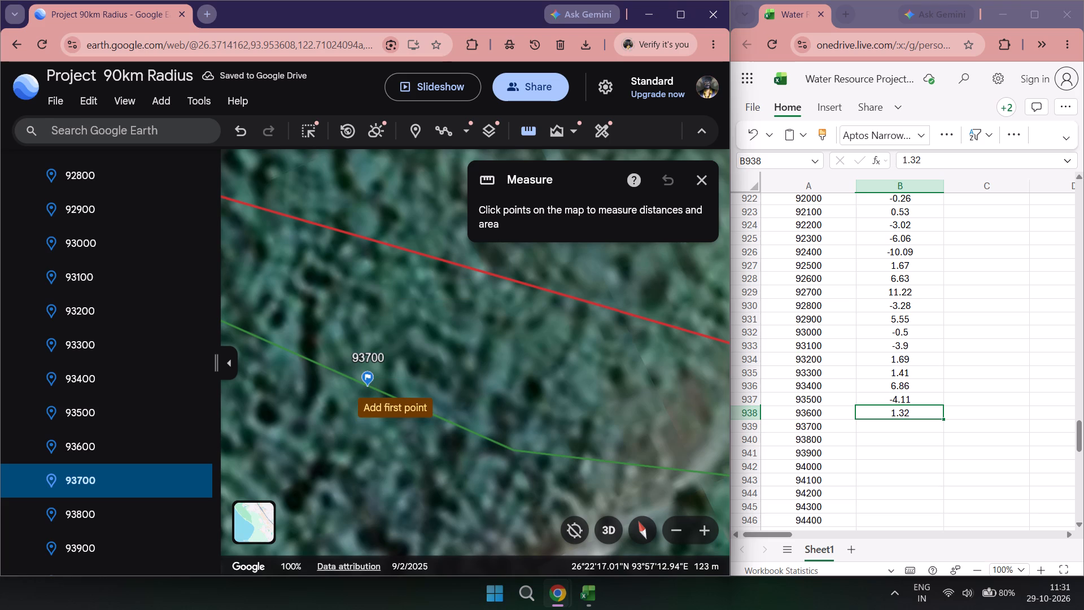
pyautogui.click(369, 386)
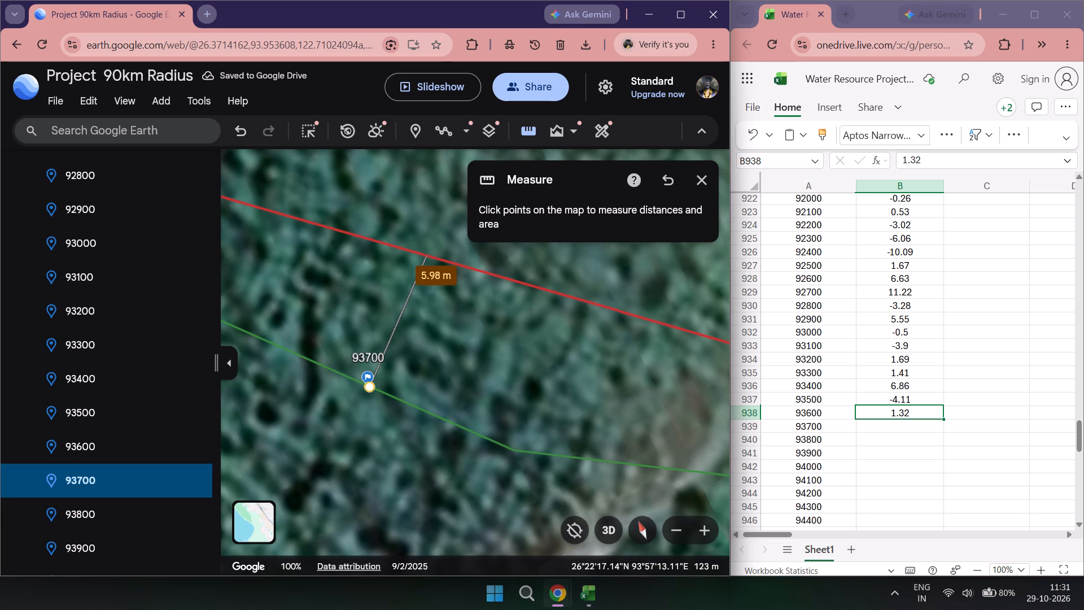
pyautogui.doubleClick(913, 425)
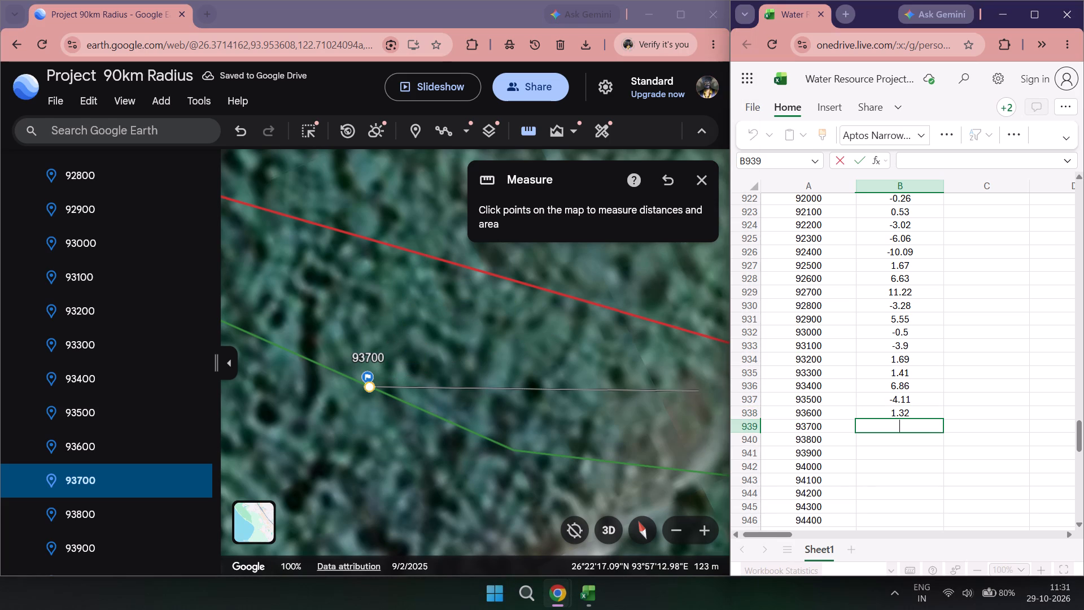
pyautogui.write('5.98')
pyautogui.click(534, 134)
# Measure from the 93800 marker on the green line to the red bank line, and record -4.55 in column B for chainage 93800.
pyautogui.doubleClick(101, 512)
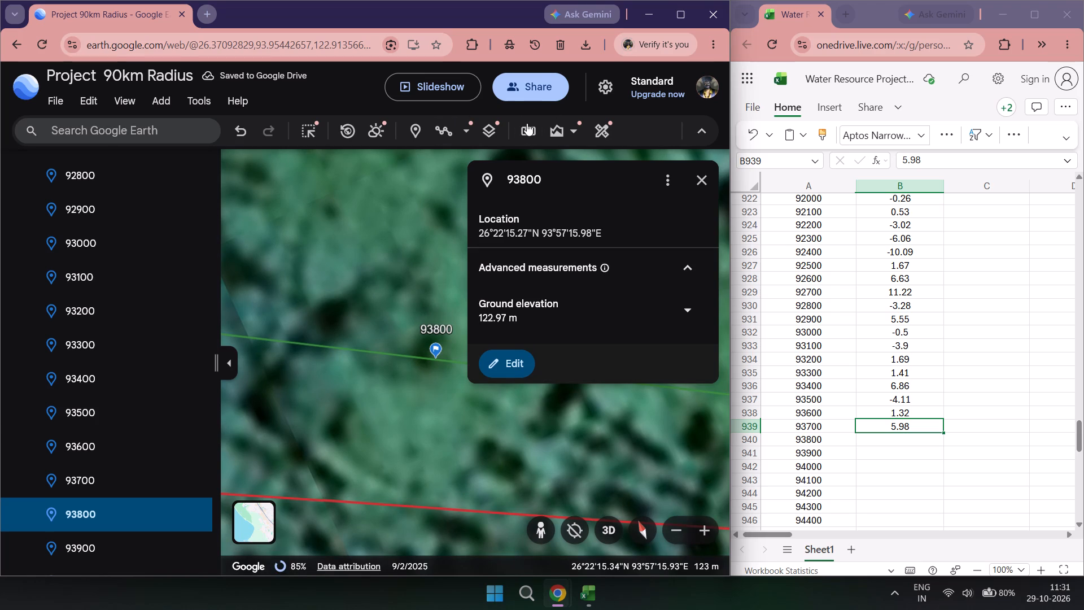
pyautogui.click(523, 128)
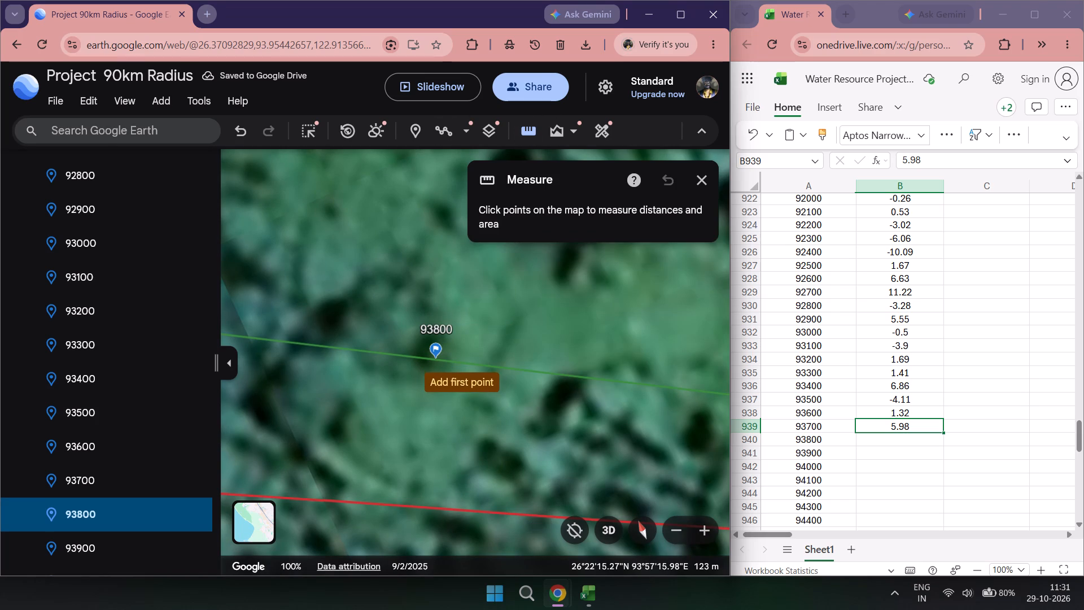
pyautogui.click(436, 360)
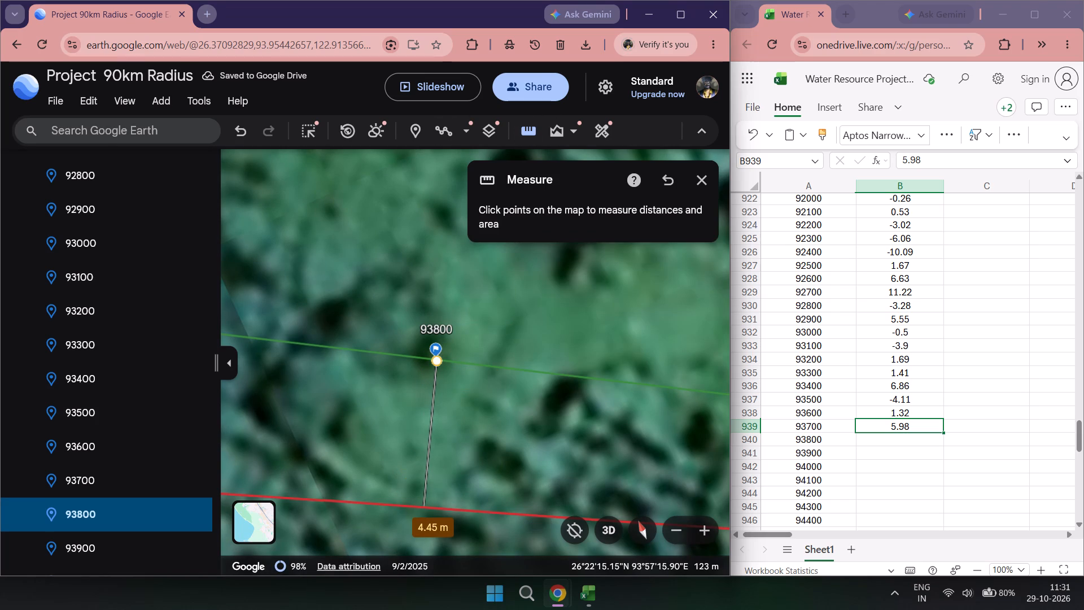
pyautogui.click(903, 446)
pyautogui.doubleClick(903, 446)
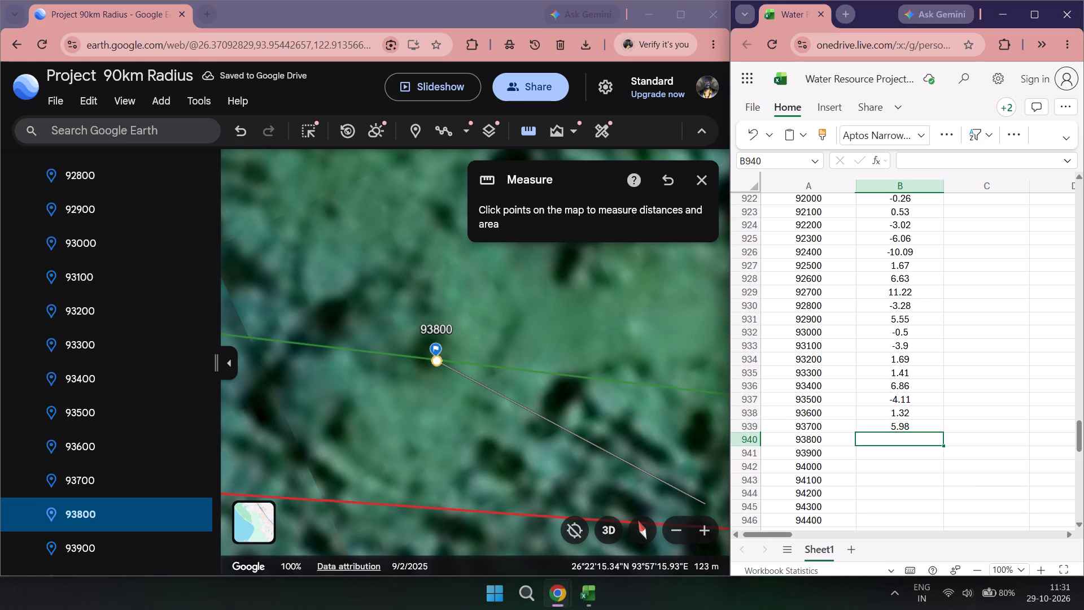
pyautogui.doubleClick(881, 440)
pyautogui.press('-')
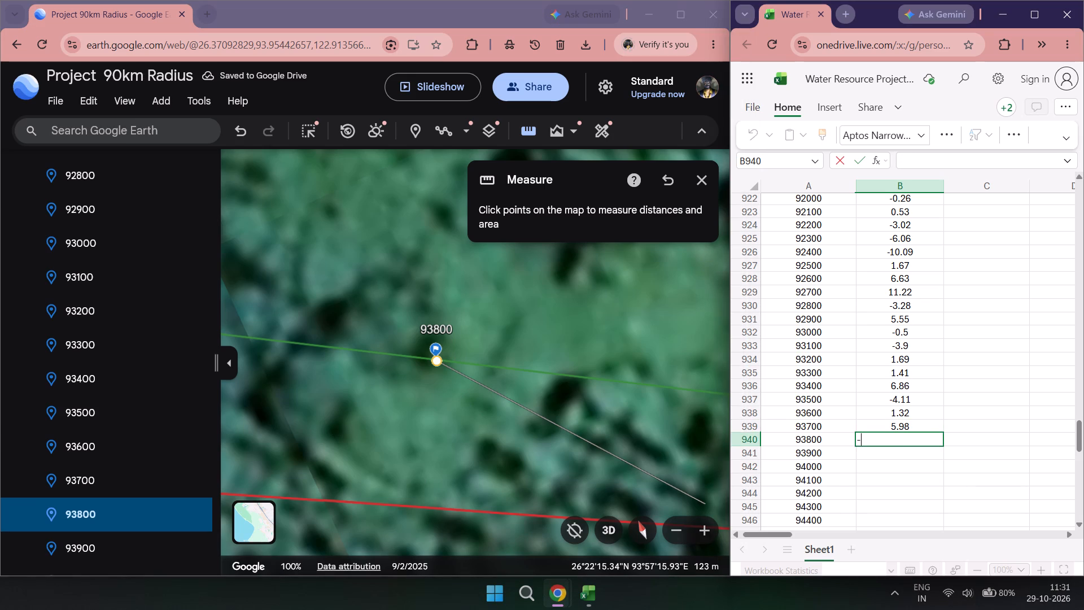
pyautogui.press('4')
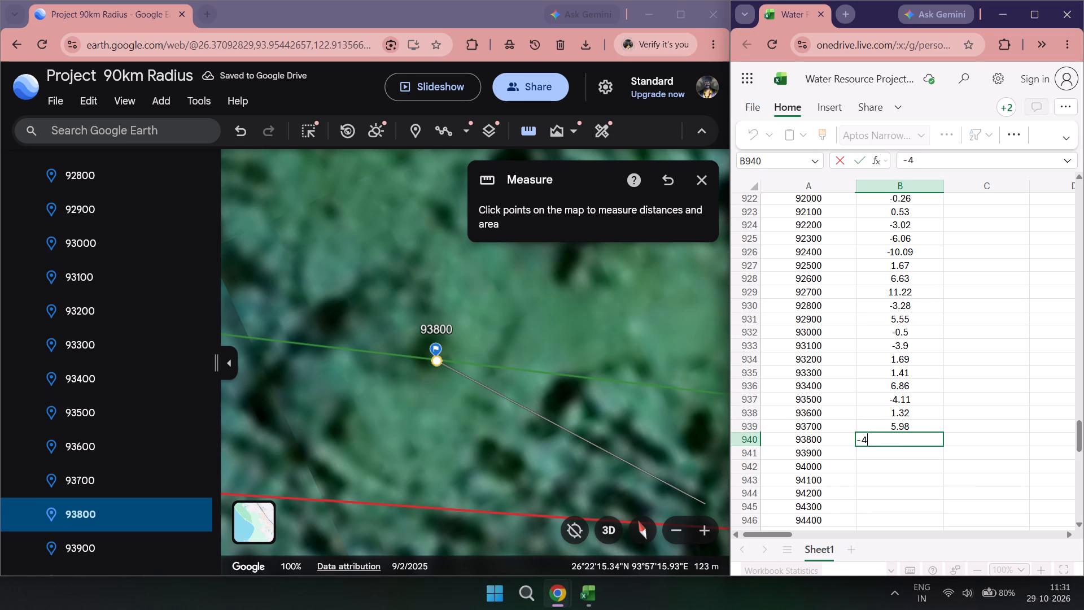
pyautogui.press('.')
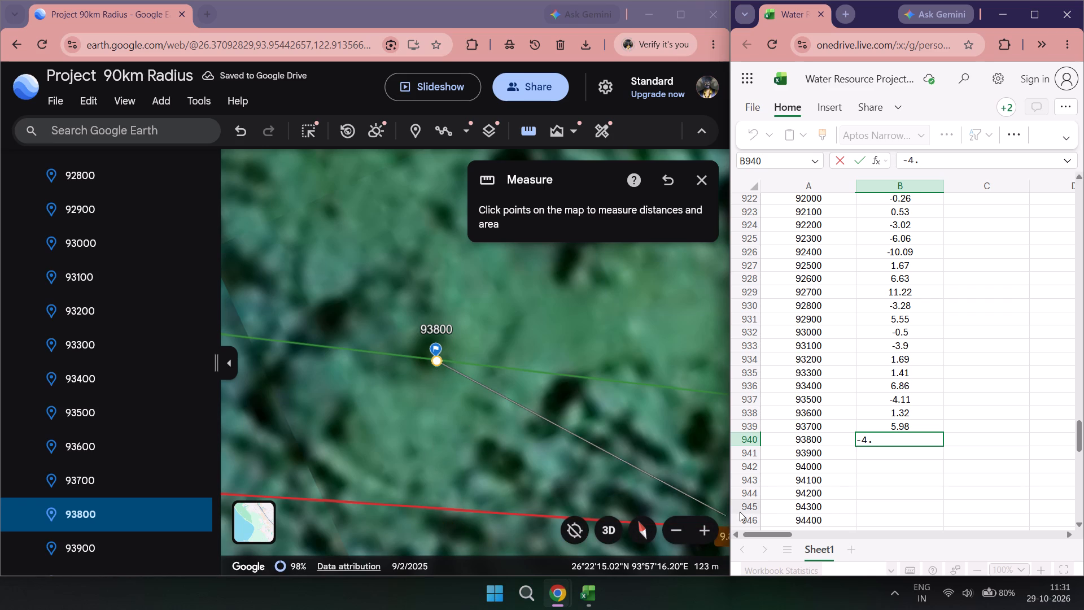
pyautogui.write('55')
pyautogui.click(898, 453)
# Measure from the 93900 marker on the green line to the red bank line, and record -1.34 in column B for chainage 93900.
pyautogui.doubleClick(69, 543)
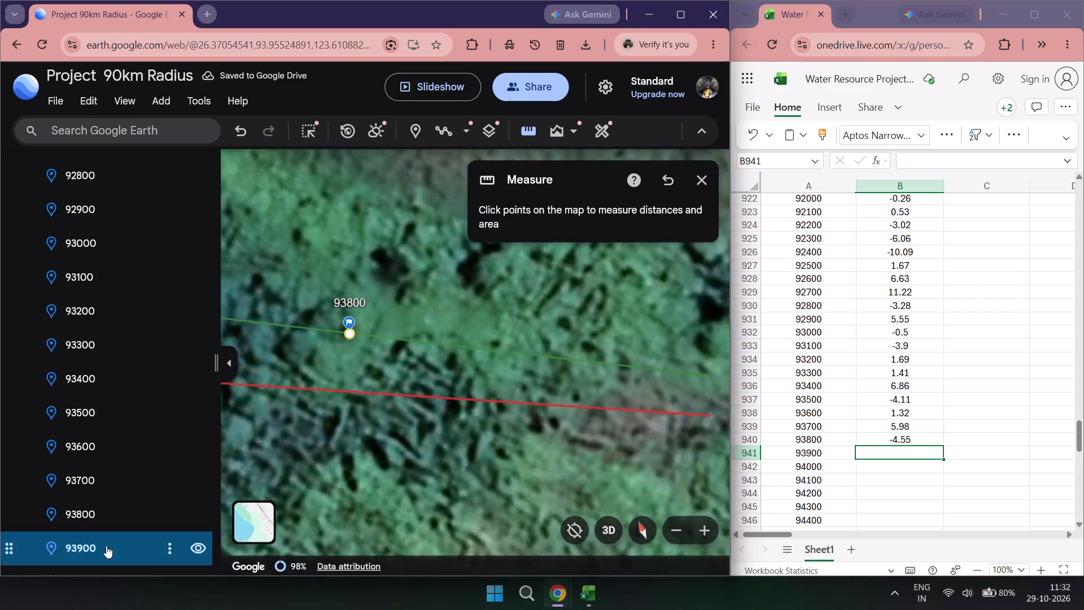
pyautogui.click(508, 125)
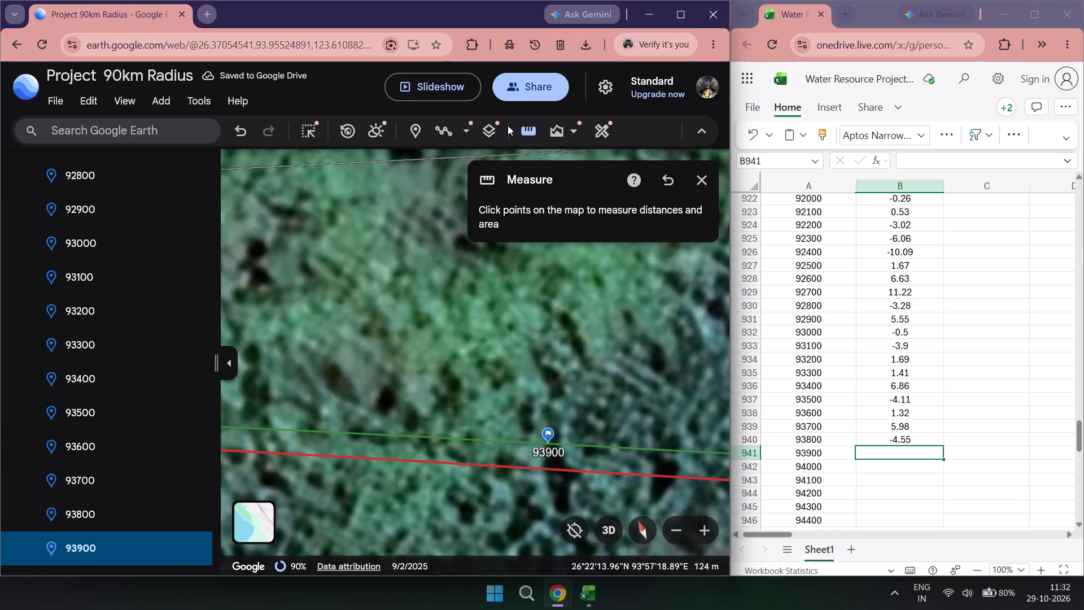
pyautogui.click(549, 132)
pyautogui.click(530, 134)
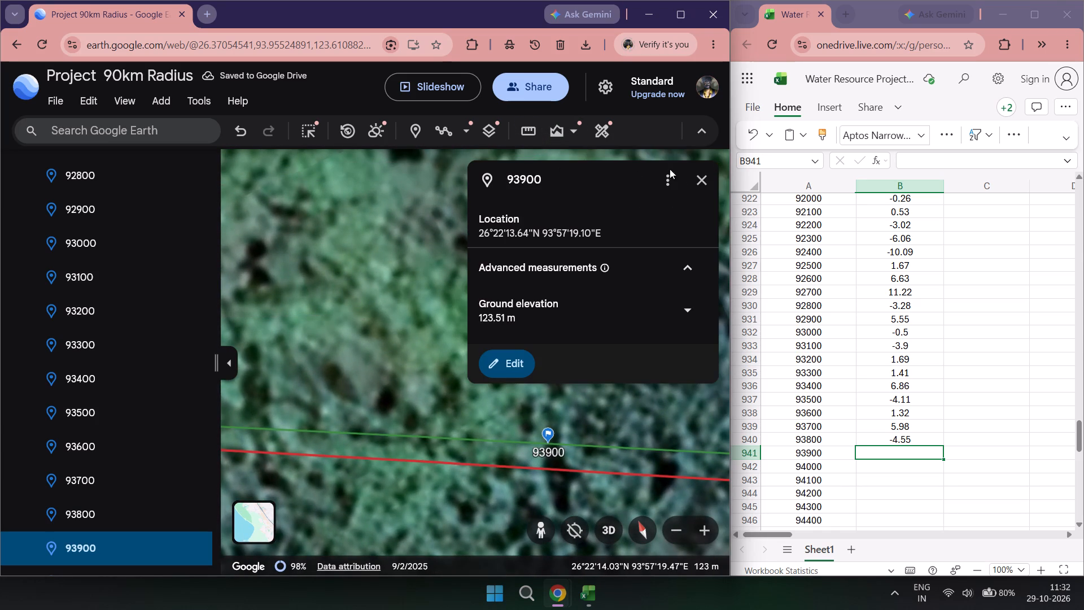
pyautogui.click(709, 182)
pyautogui.click(527, 140)
pyautogui.scroll(3, 547, 472)
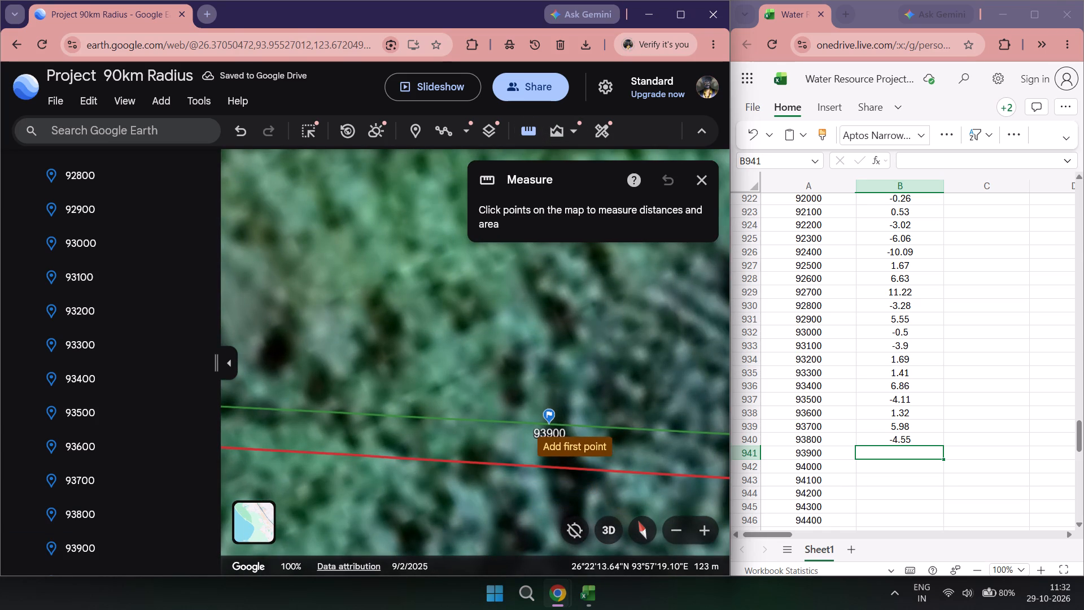
pyautogui.click(549, 425)
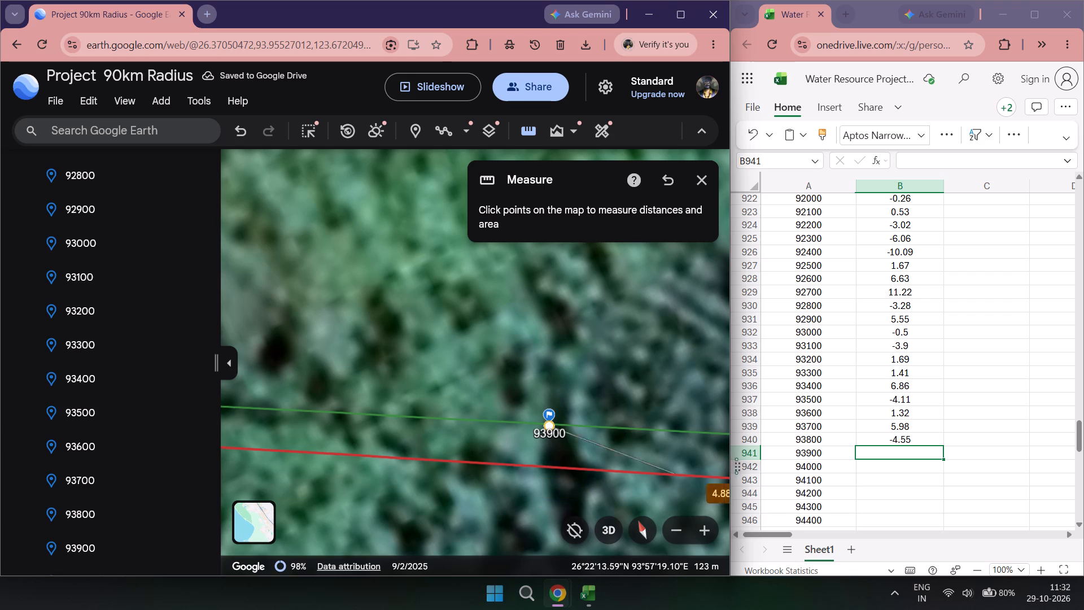
pyautogui.doubleClick(864, 454)
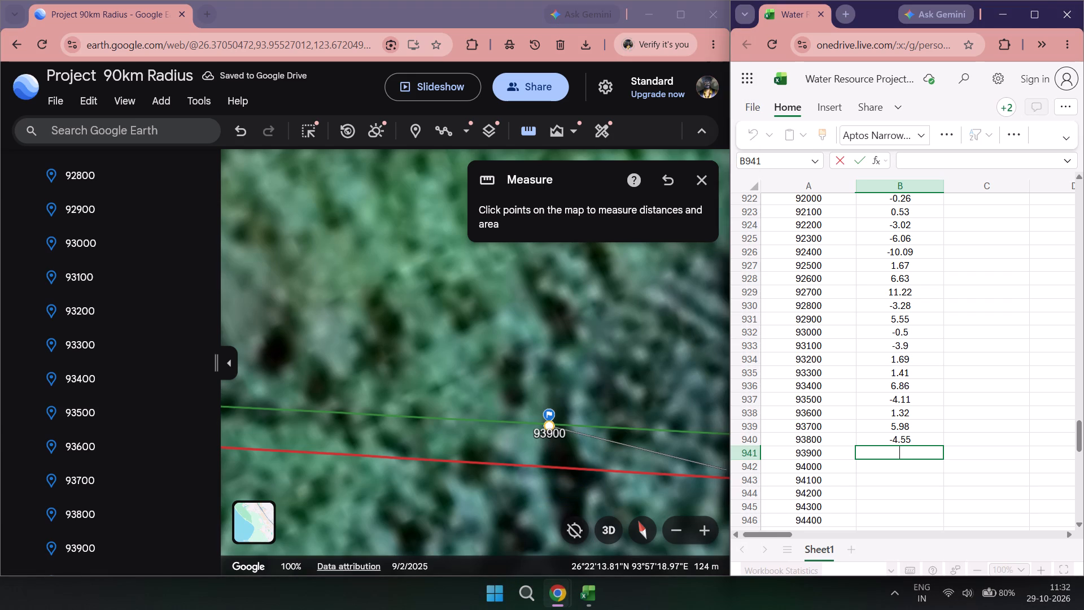
pyautogui.write('-1.34')
pyautogui.click(885, 465)
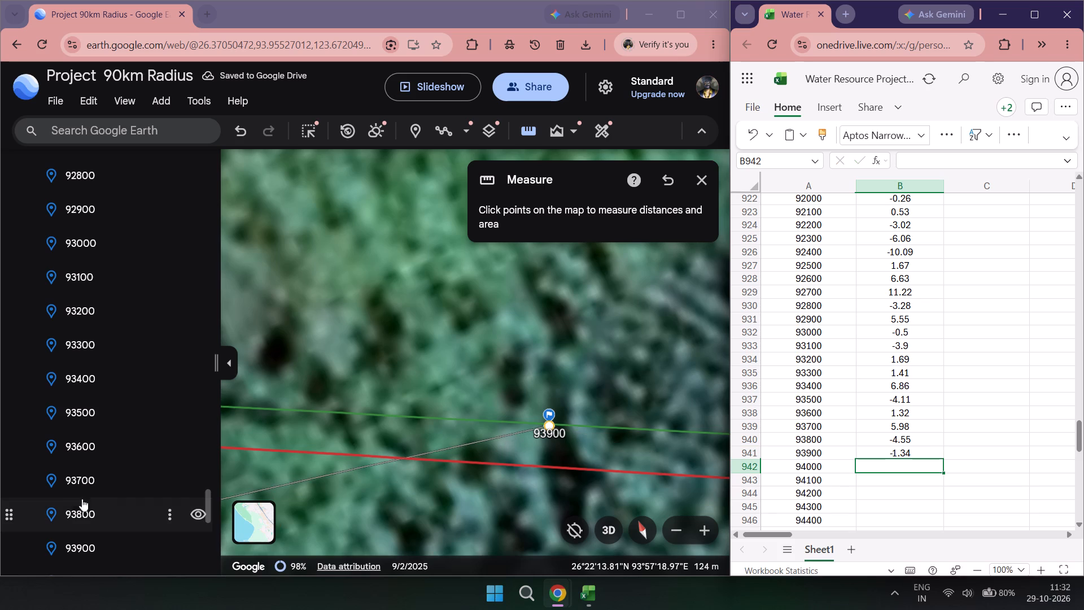
# Measure from the 94000 marker on the green line to the red bank line, and record -0.34 in column B for chainage 94000.
pyautogui.scroll(-1, 69, 499)
pyautogui.click(94, 521)
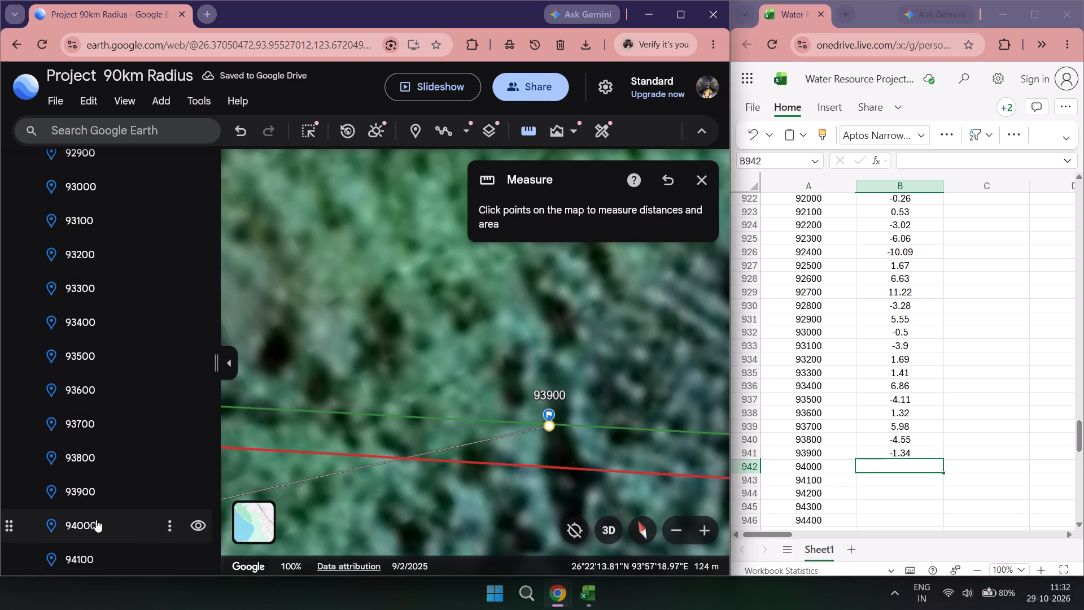
pyautogui.click(95, 516)
pyautogui.doubleClick(103, 523)
pyautogui.doubleClick(112, 522)
pyautogui.click(701, 179)
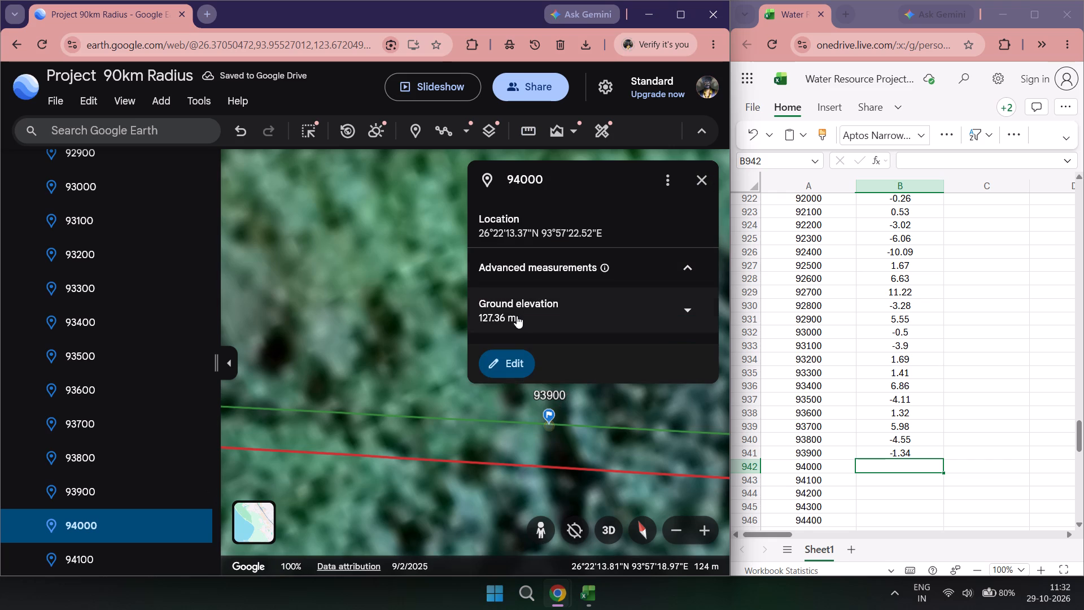
pyautogui.doubleClick(97, 528)
pyautogui.scroll(-2, 356, 462)
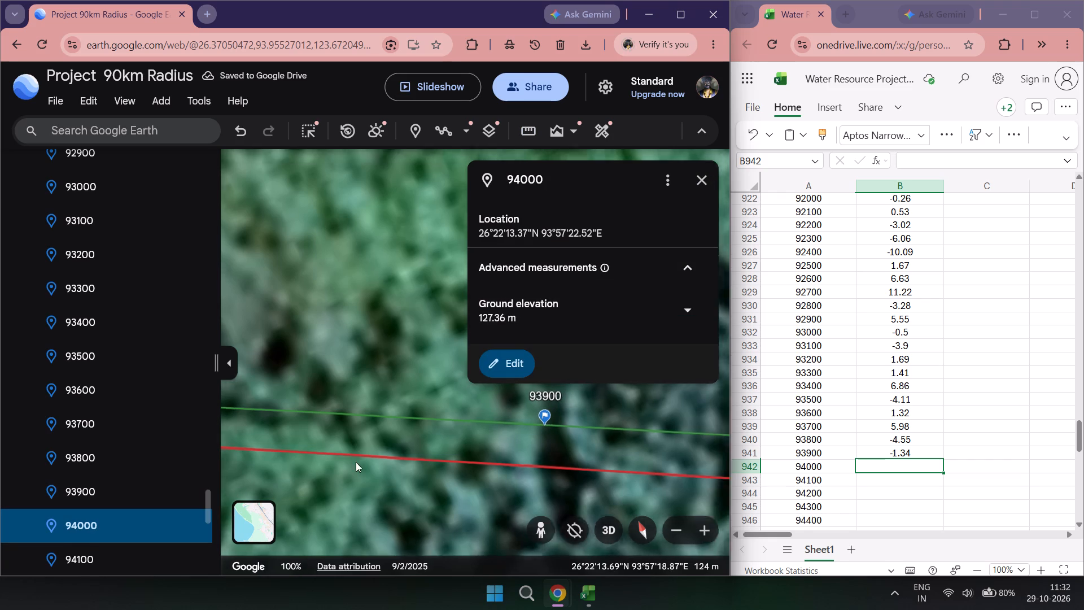
pyautogui.scroll(-6, 356, 462)
pyautogui.moveTo(501, 416); pyautogui.dragTo(362, 434)
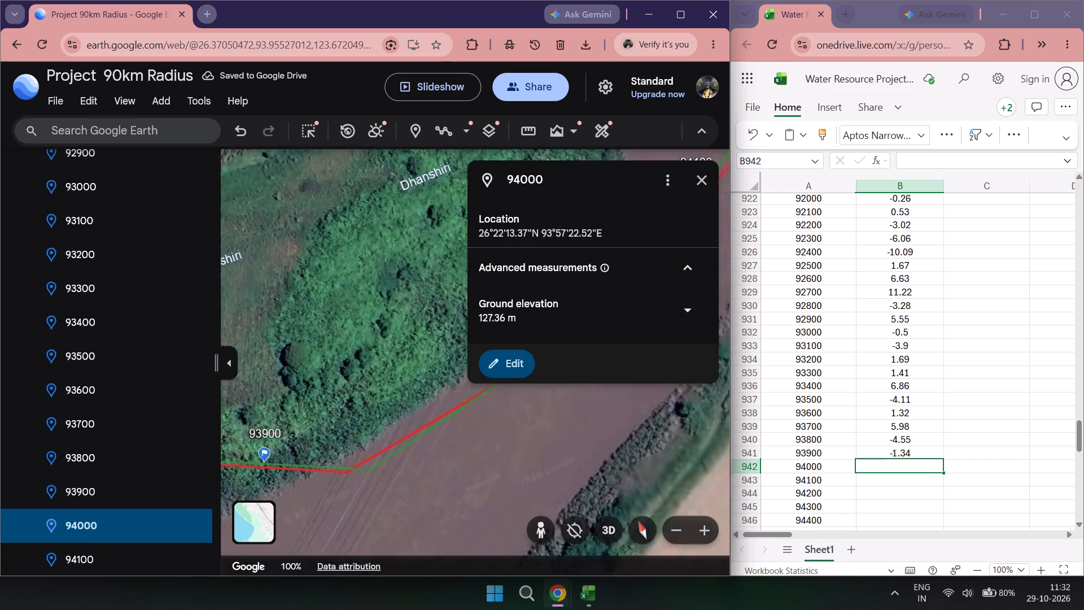
pyautogui.moveTo(362, 434); pyautogui.dragTo(220, 467)
pyautogui.scroll(4, 369, 427)
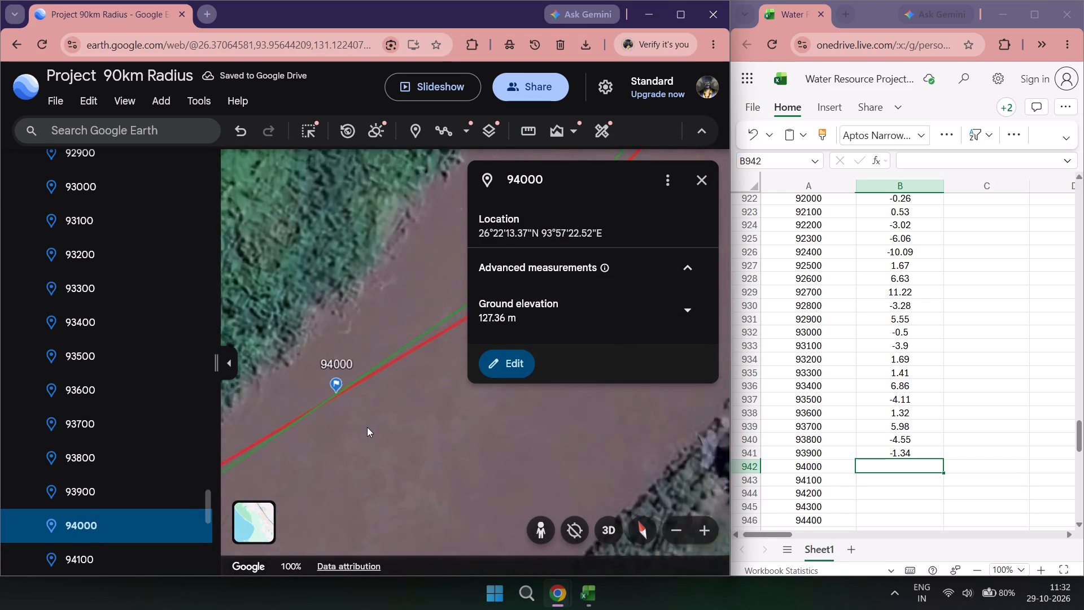
pyautogui.doubleClick(145, 526)
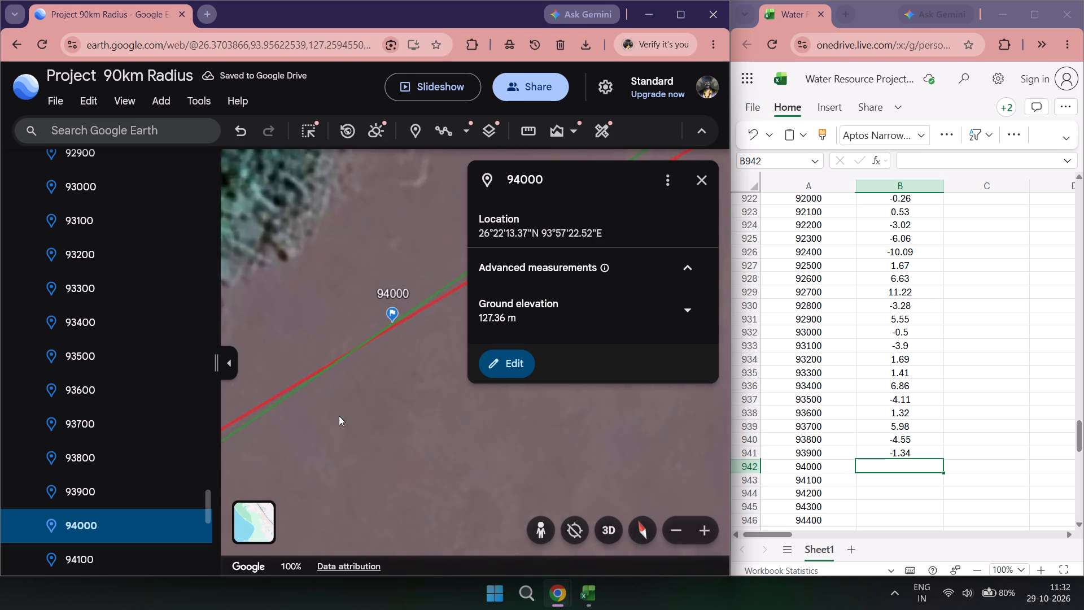
pyautogui.moveTo(364, 390); pyautogui.dragTo(263, 491)
pyautogui.scroll(4, 367, 396)
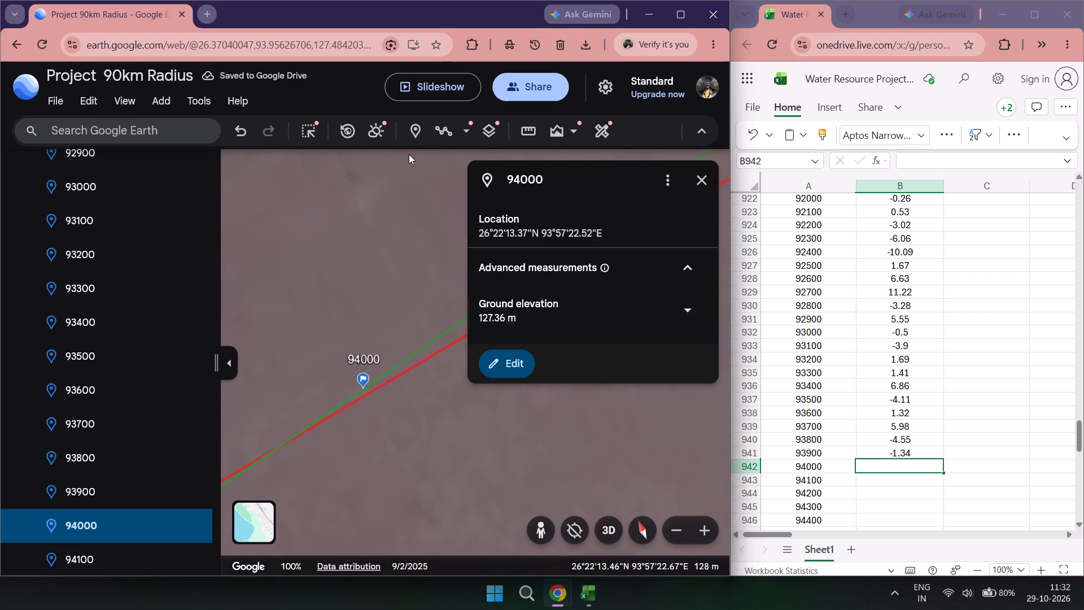
pyautogui.click(521, 133)
pyautogui.scroll(3, 383, 377)
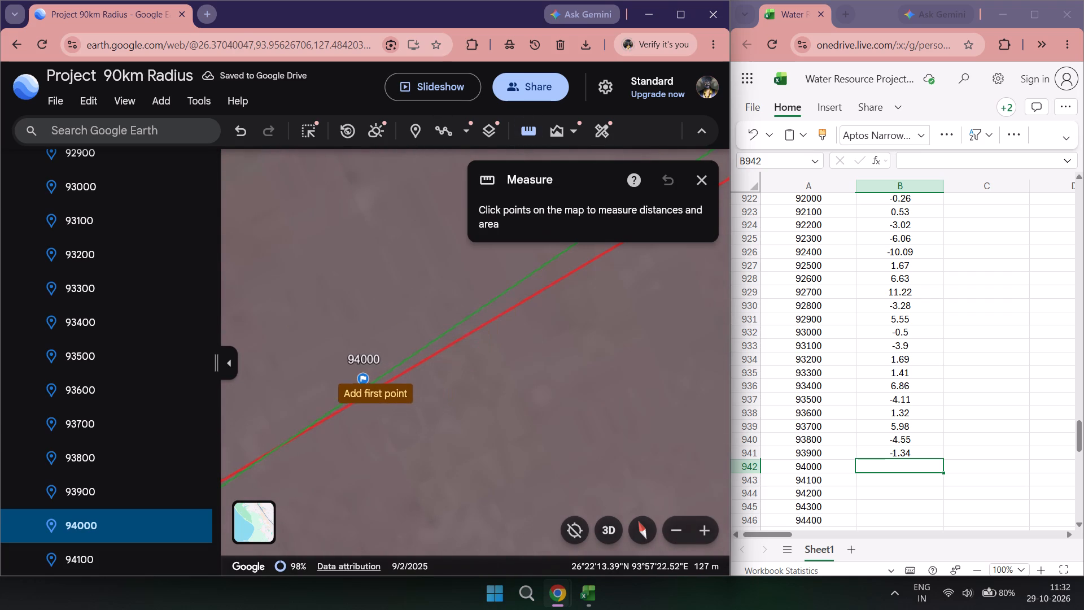
pyautogui.click(363, 387)
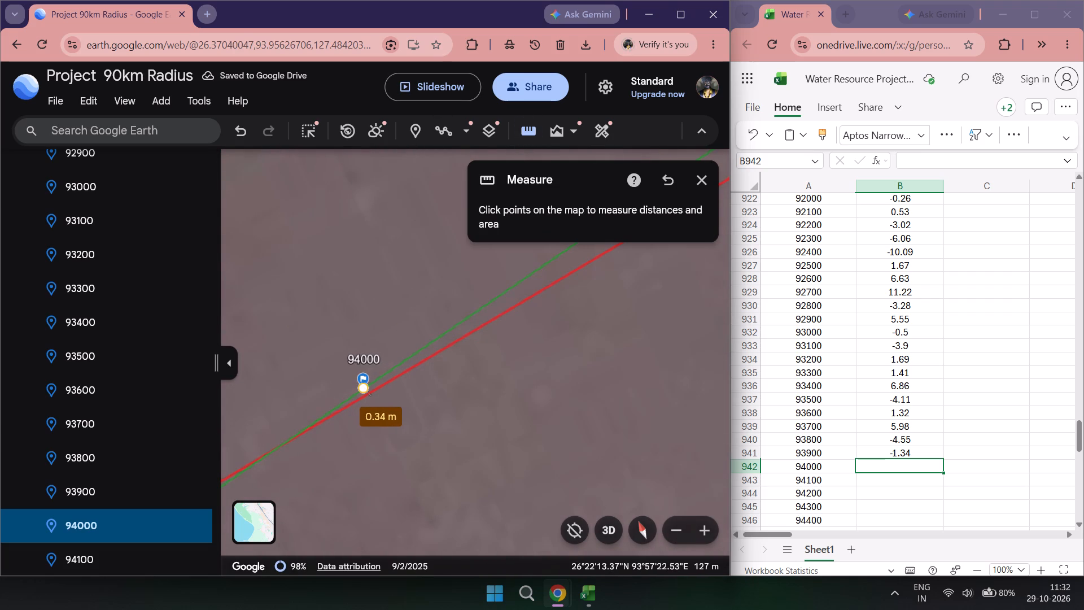
pyautogui.doubleClick(894, 470)
pyautogui.write('-0.')
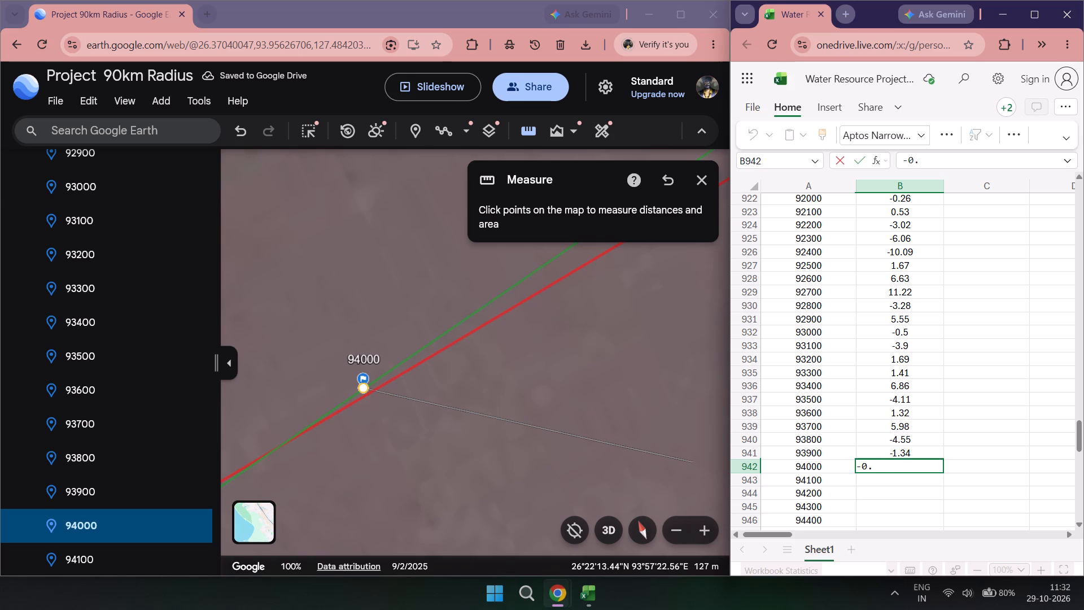
pyautogui.write('34')
pyautogui.click(876, 478)
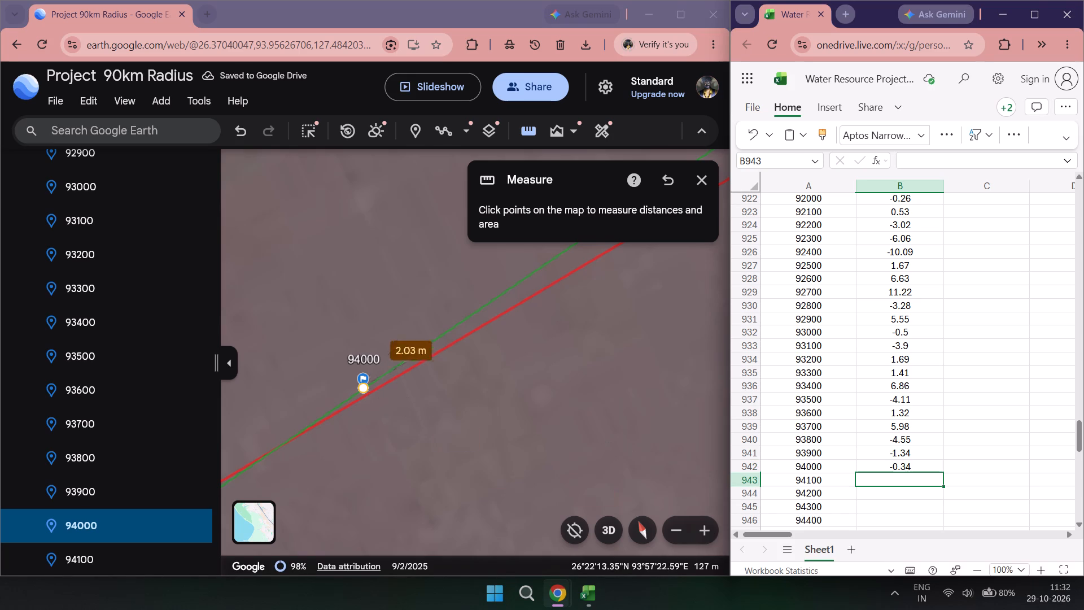
pyautogui.click(524, 130)
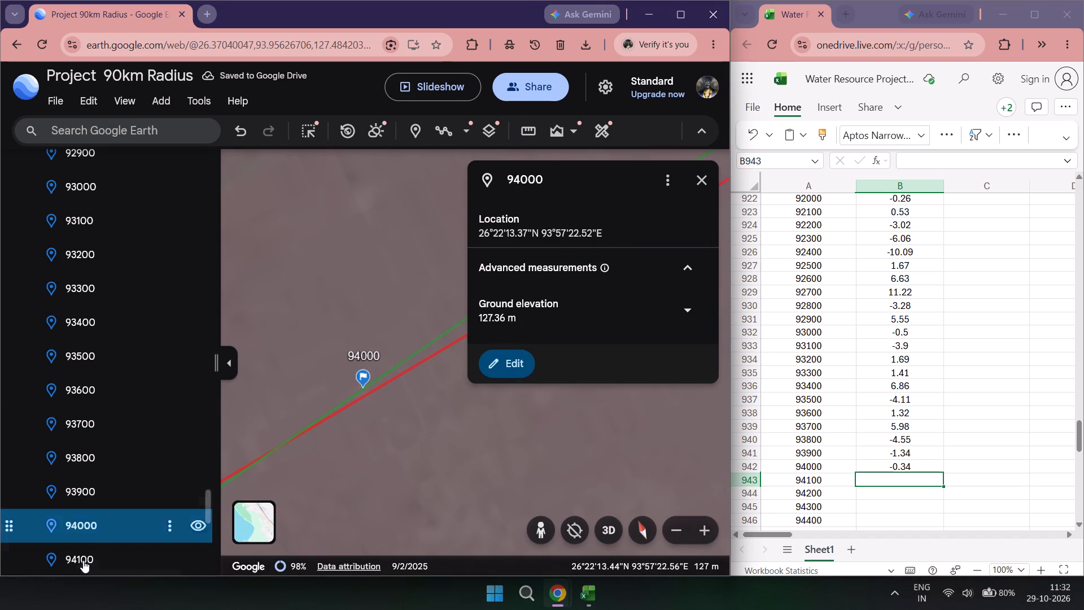
# Measure from the 94100 marker on the green line to the red bank line, and record -2.9 in column B for chainage 94100.
pyautogui.doubleClick(82, 563)
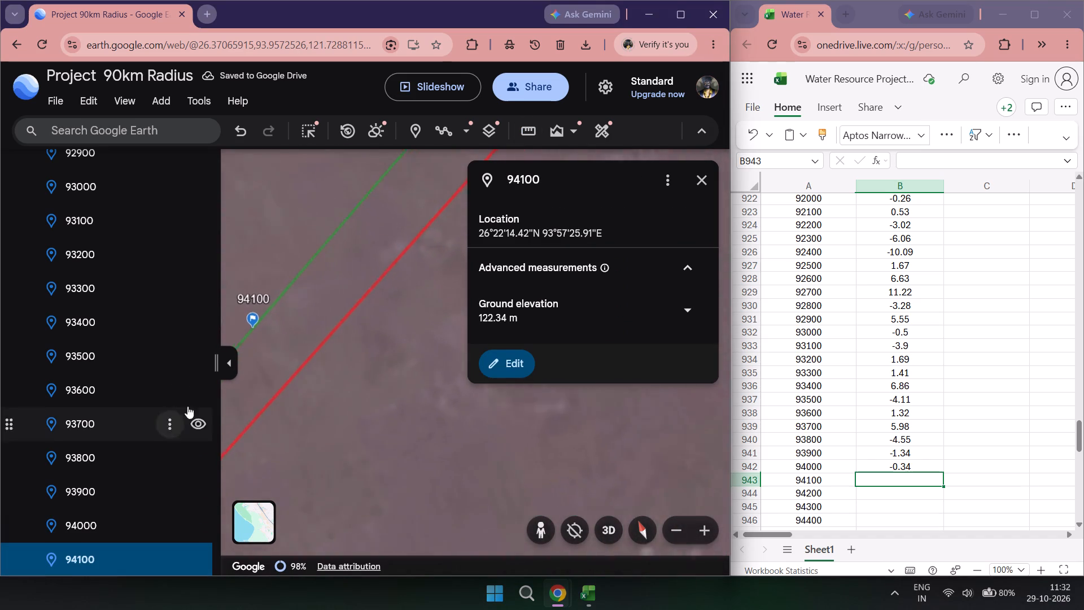
pyautogui.moveTo(358, 267); pyautogui.dragTo(414, 262)
pyautogui.click(527, 128)
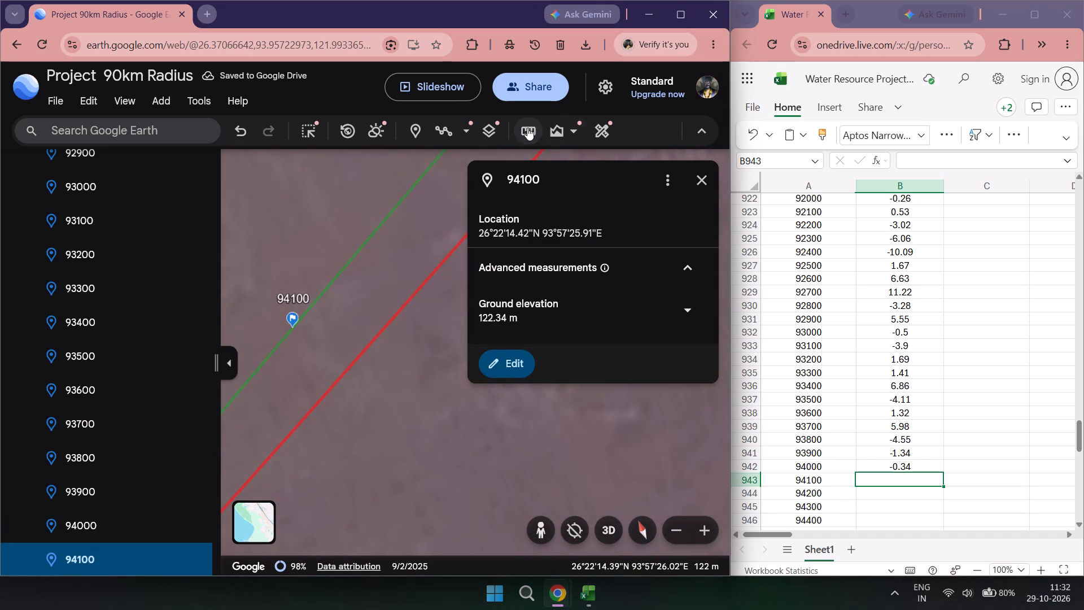
pyautogui.click(294, 327)
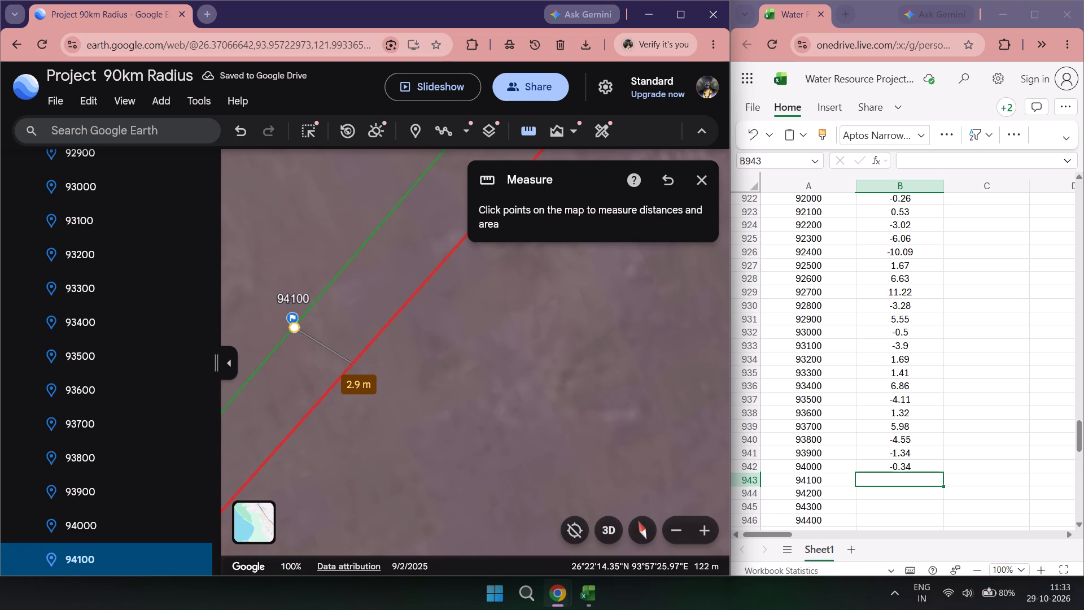
pyautogui.doubleClick(901, 482)
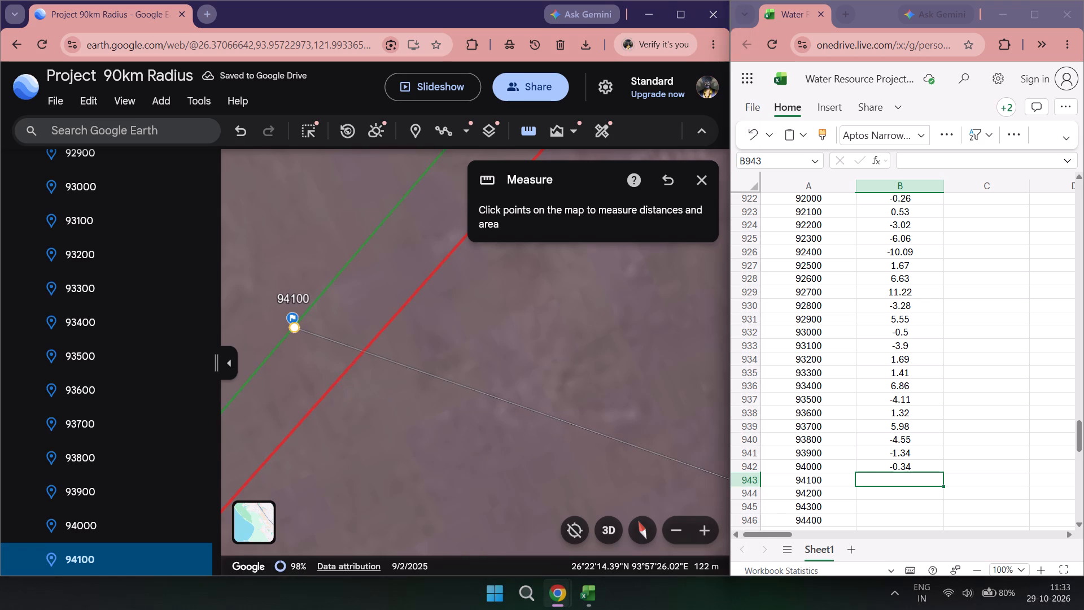
pyautogui.write('-2.')
pyautogui.press('9')
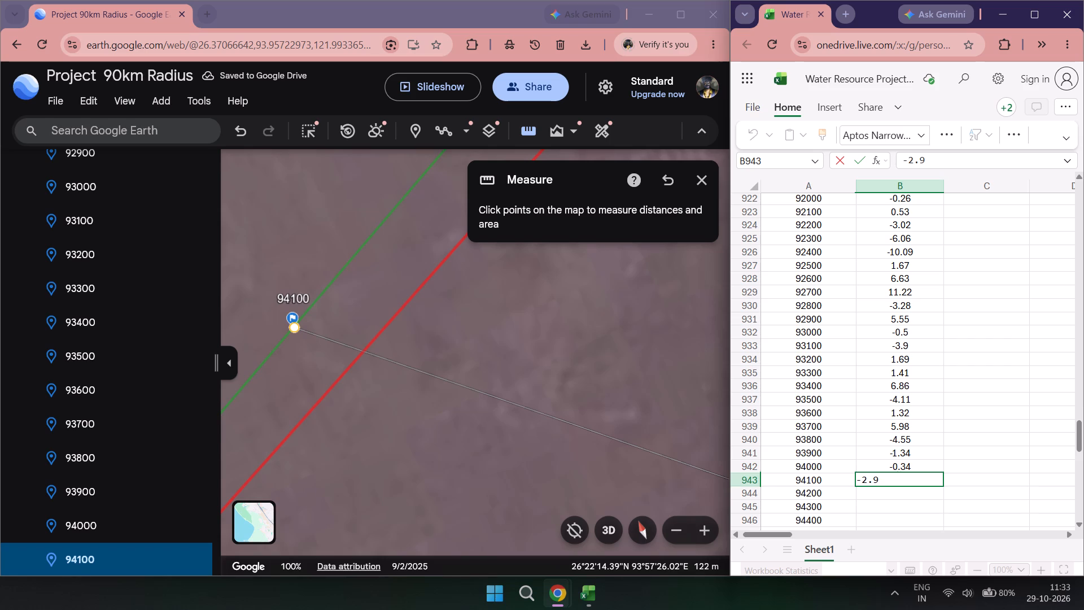
# Measure from the 94200 marker on the green line to the red bank line, and record 0.88 in column B for chainage 94200.
pyautogui.click(914, 503)
pyautogui.click(859, 494)
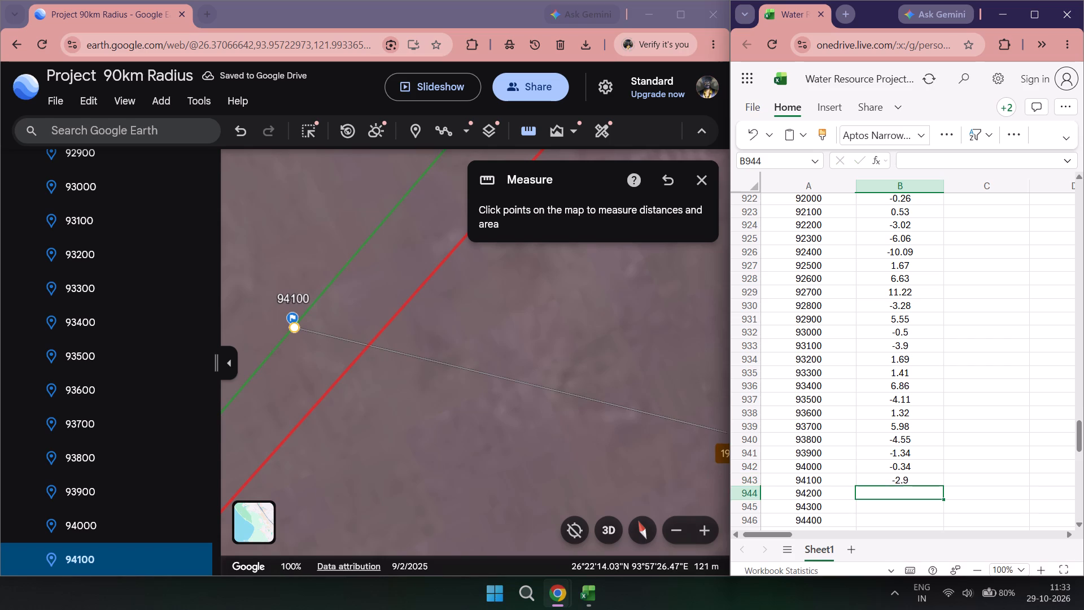
pyautogui.scroll(-1, 32, 527)
pyautogui.doubleClick(107, 525)
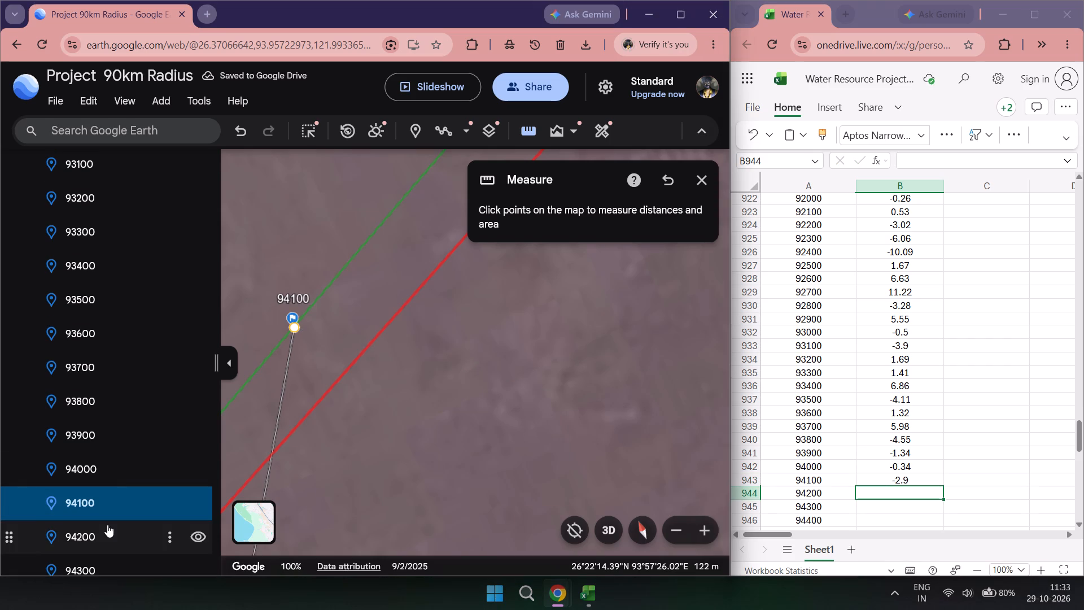
pyautogui.click(706, 181)
pyautogui.click(527, 132)
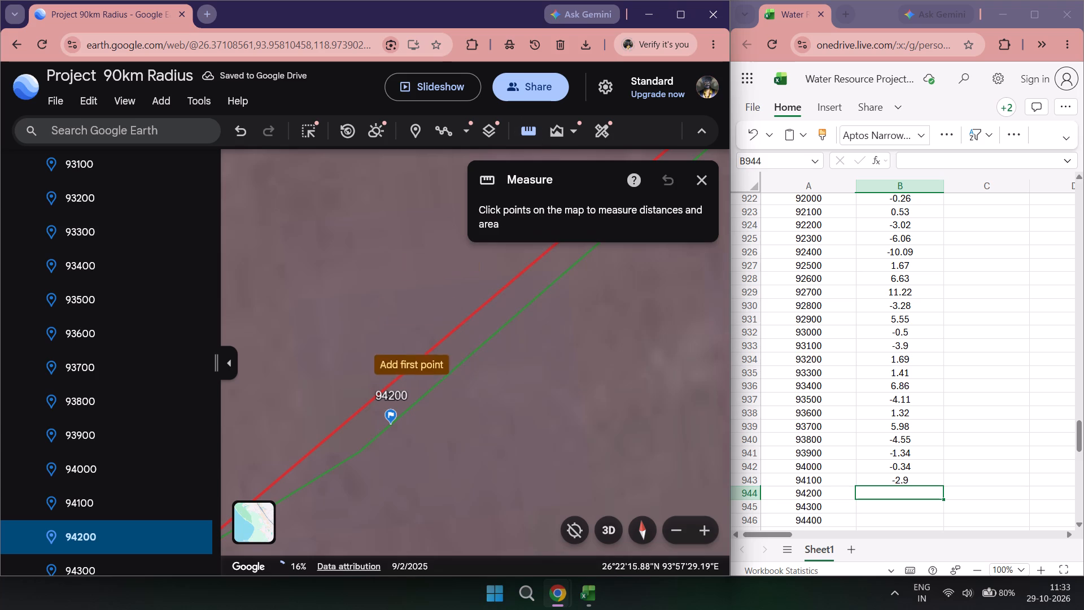
pyautogui.click(390, 426)
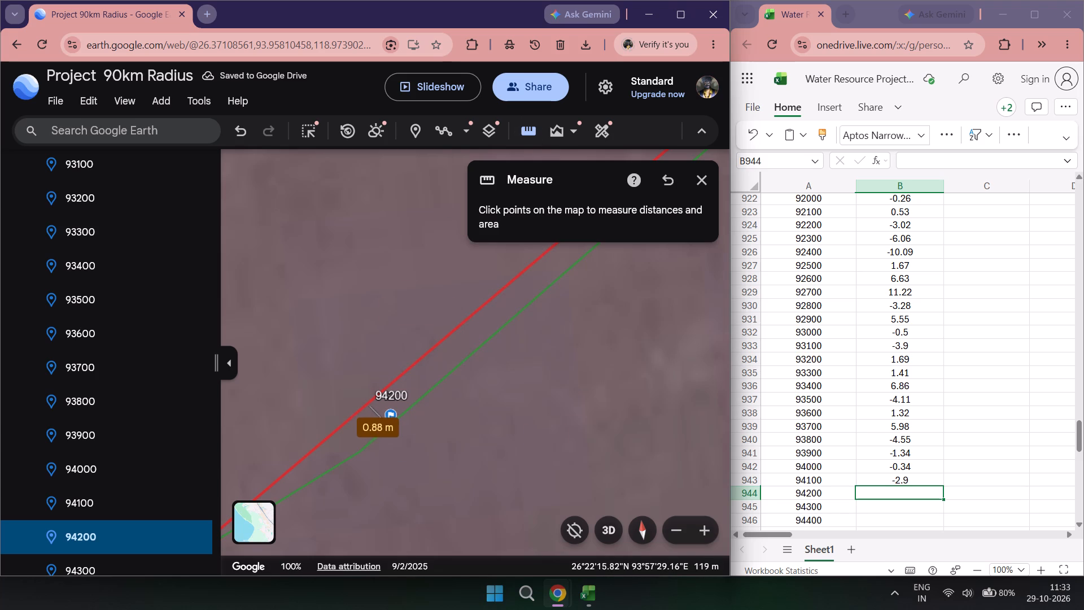
pyautogui.doubleClick(903, 498)
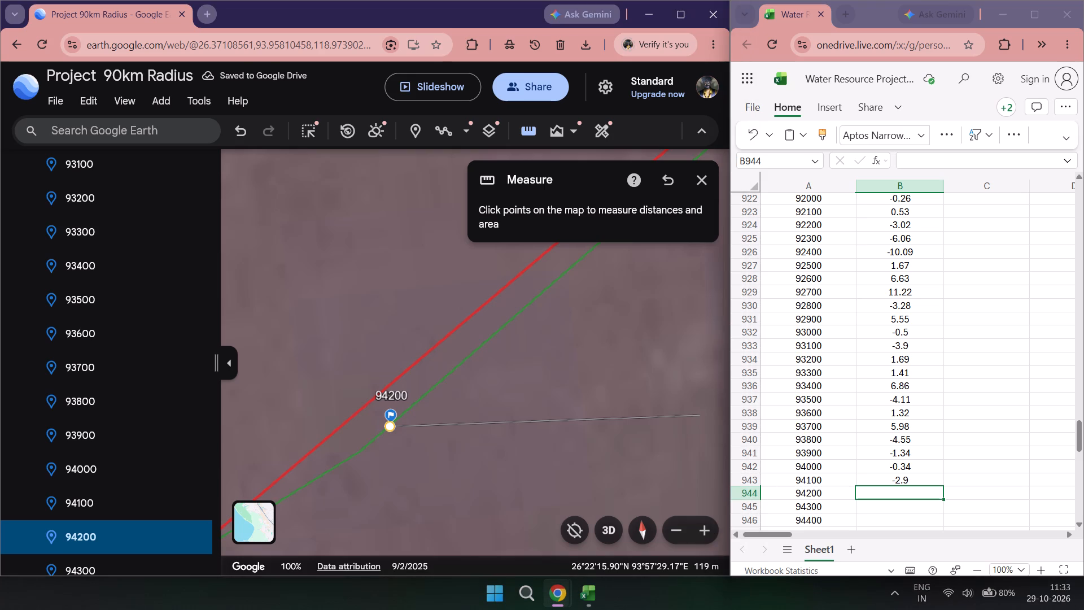
pyautogui.write('0.88')
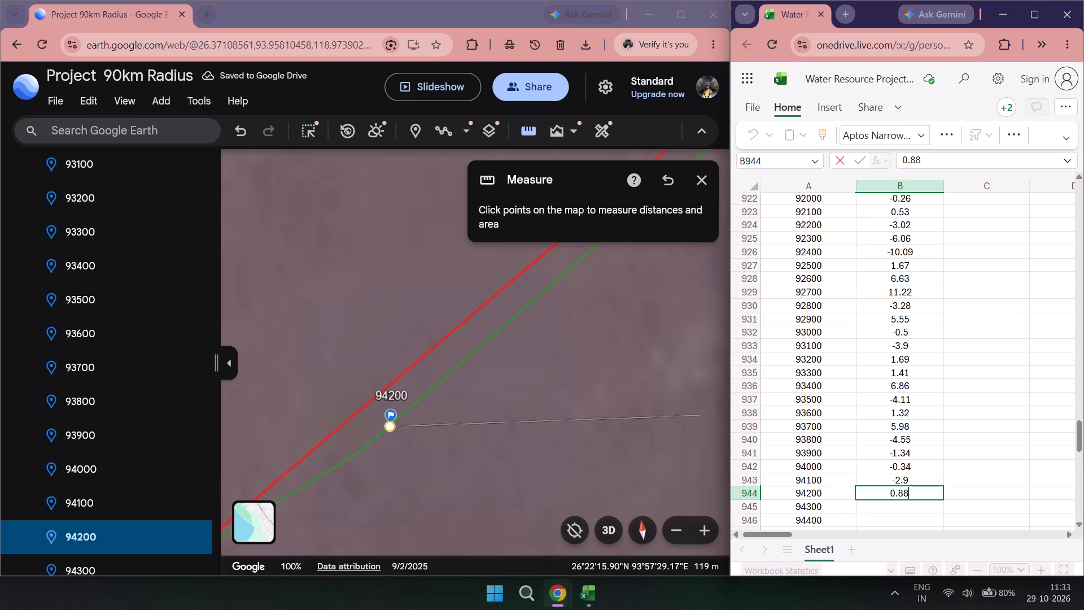
pyautogui.click(523, 138)
# Measure from the 94300 marker on the green line to the red bank line, and record -0.33 in column B for chainage 94300.
pyautogui.scroll(-1, 133, 492)
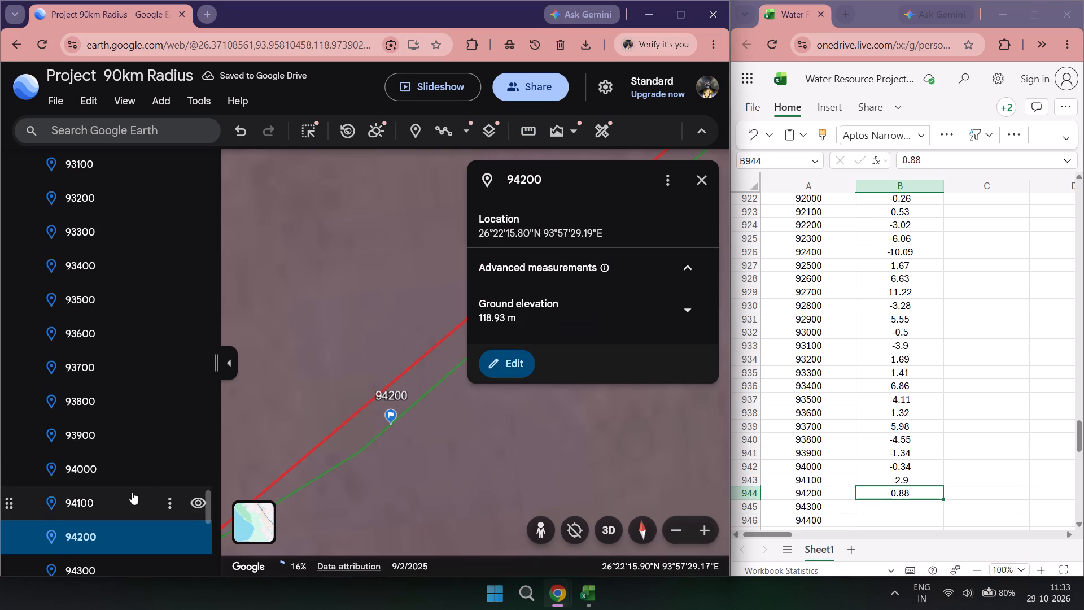
pyautogui.doubleClick(98, 502)
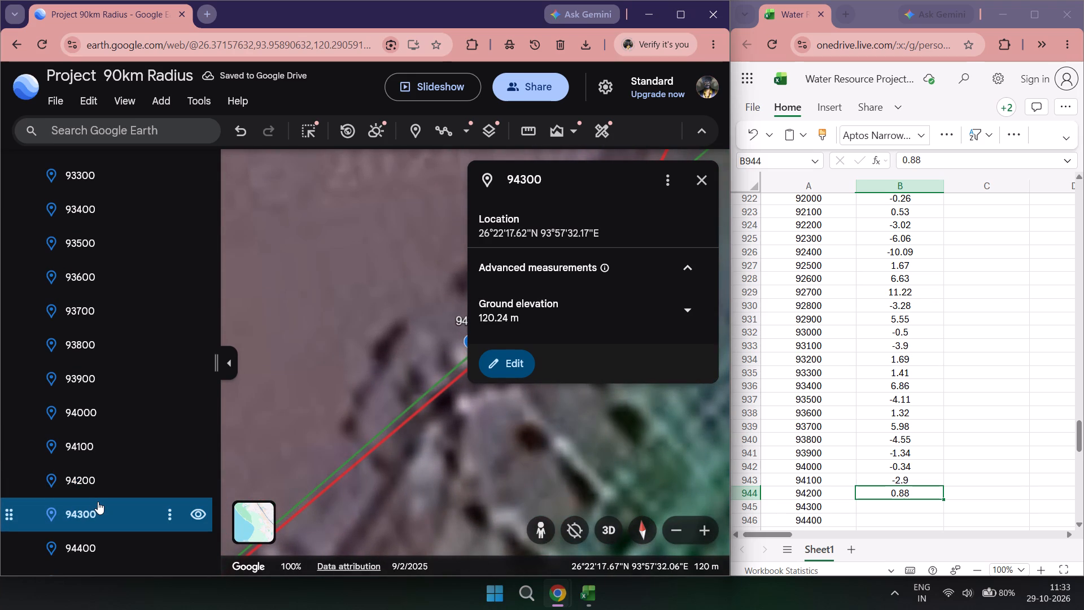
pyautogui.moveTo(426, 465); pyautogui.dragTo(304, 535)
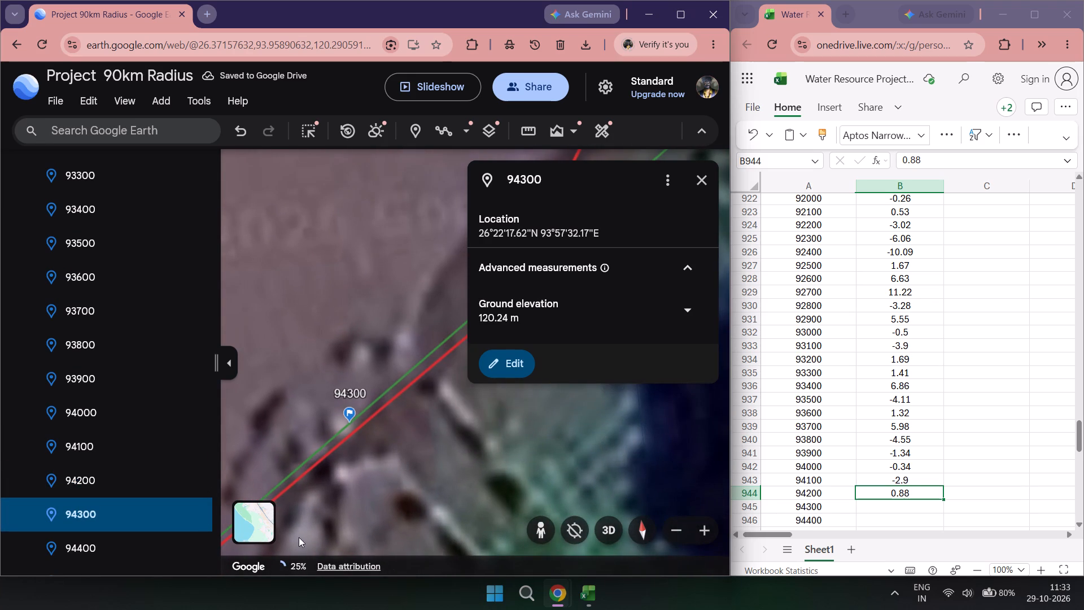
pyautogui.click(523, 127)
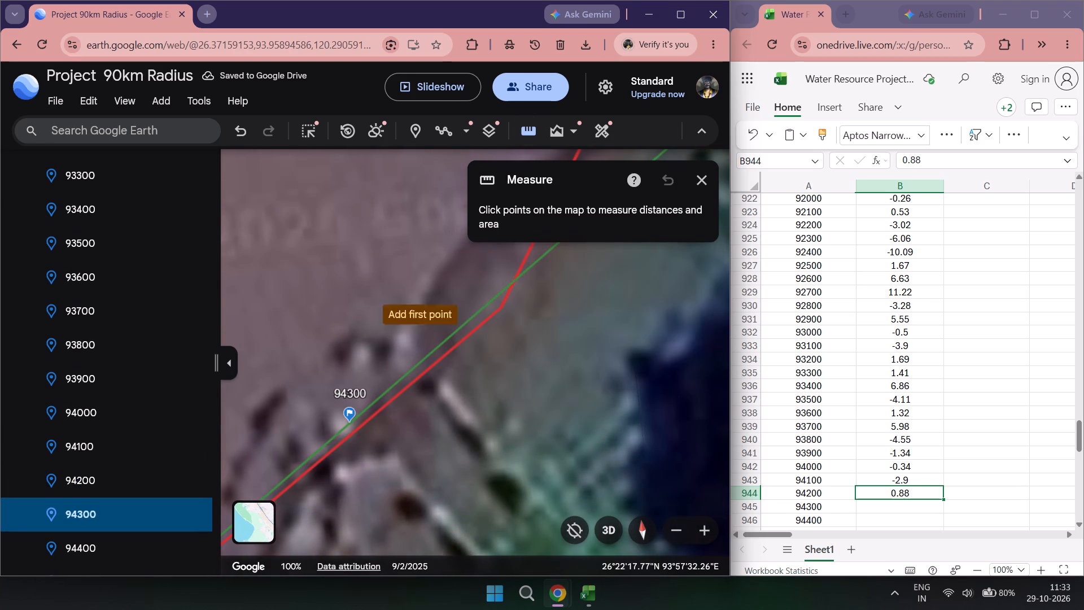
pyautogui.scroll(3, 308, 441)
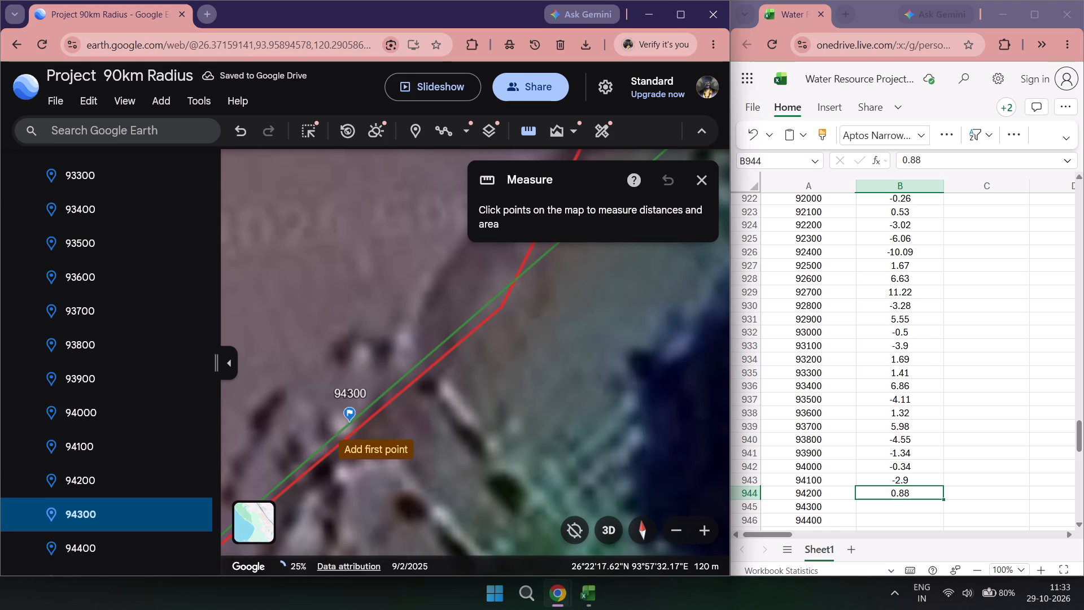
pyautogui.click(350, 423)
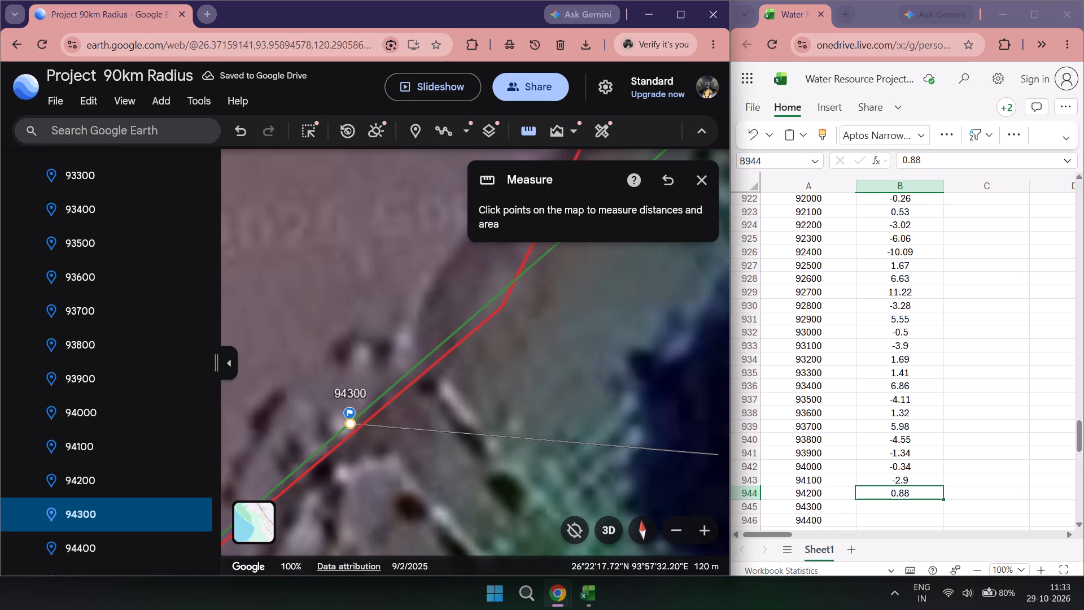
pyautogui.doubleClick(884, 511)
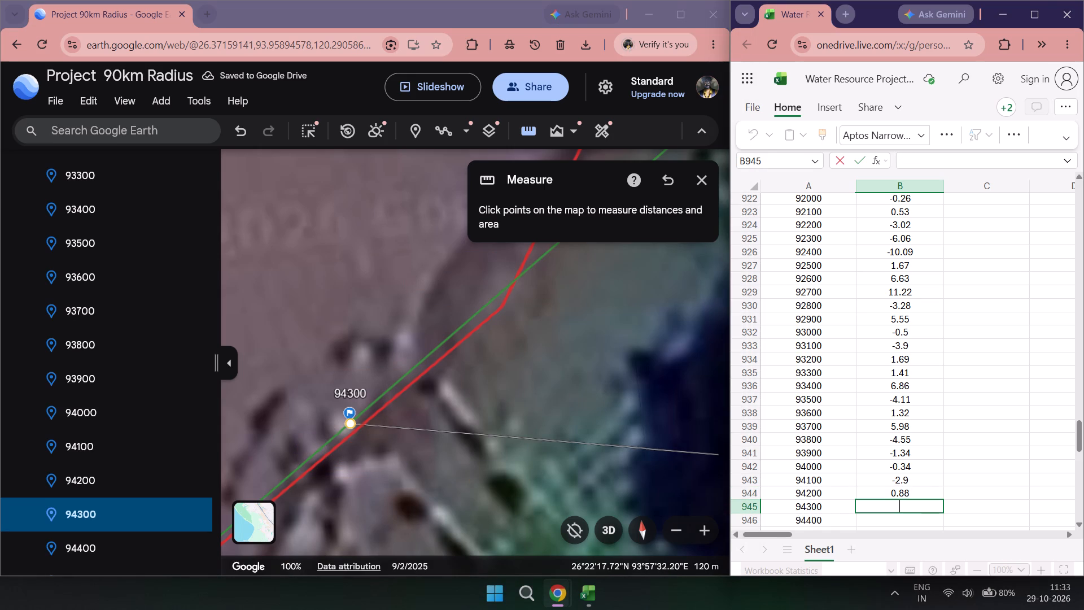
pyautogui.write('0.33')
pyautogui.press('BackSpace')
pyautogui.press('BackSpace')
pyautogui.press('BackSpace')
pyautogui.press('BackSpace')
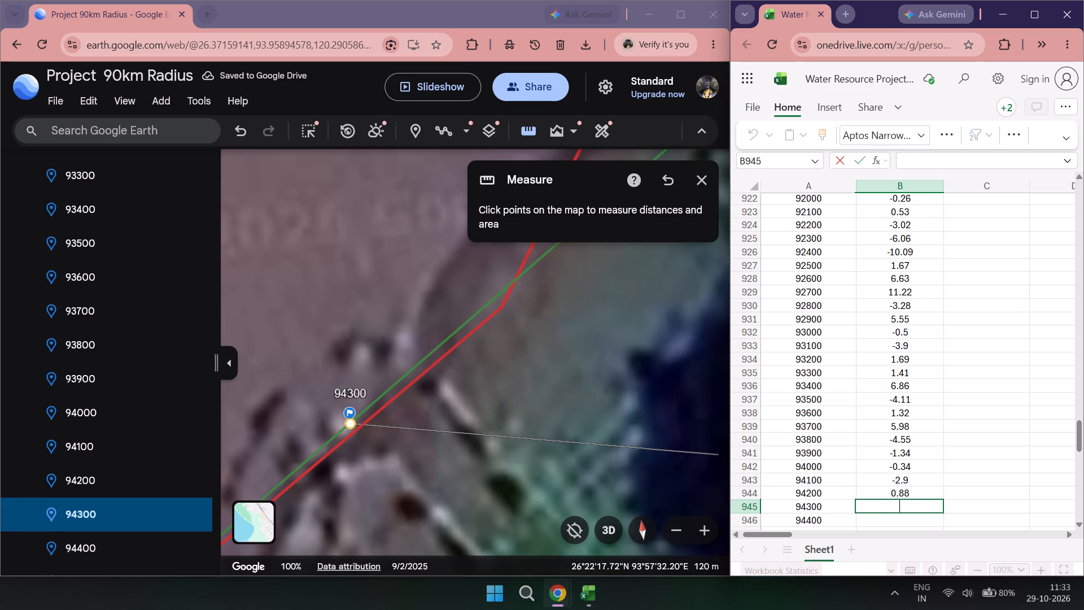
pyautogui.press('BackSpace')
pyautogui.write('-0.33')
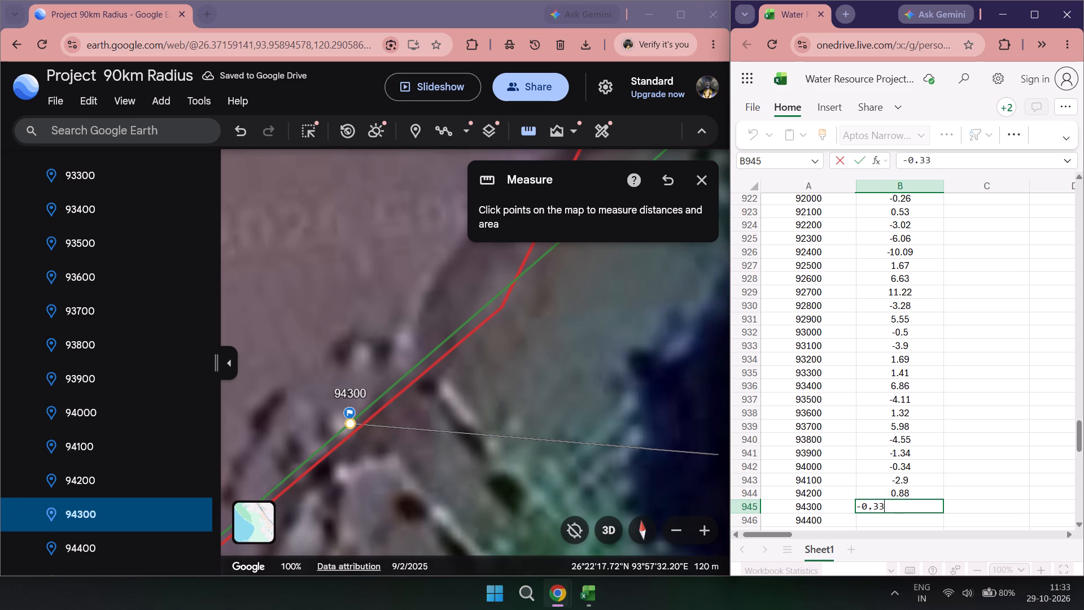
pyautogui.scroll(-3, 954, 323)
pyautogui.doubleClick(870, 312)
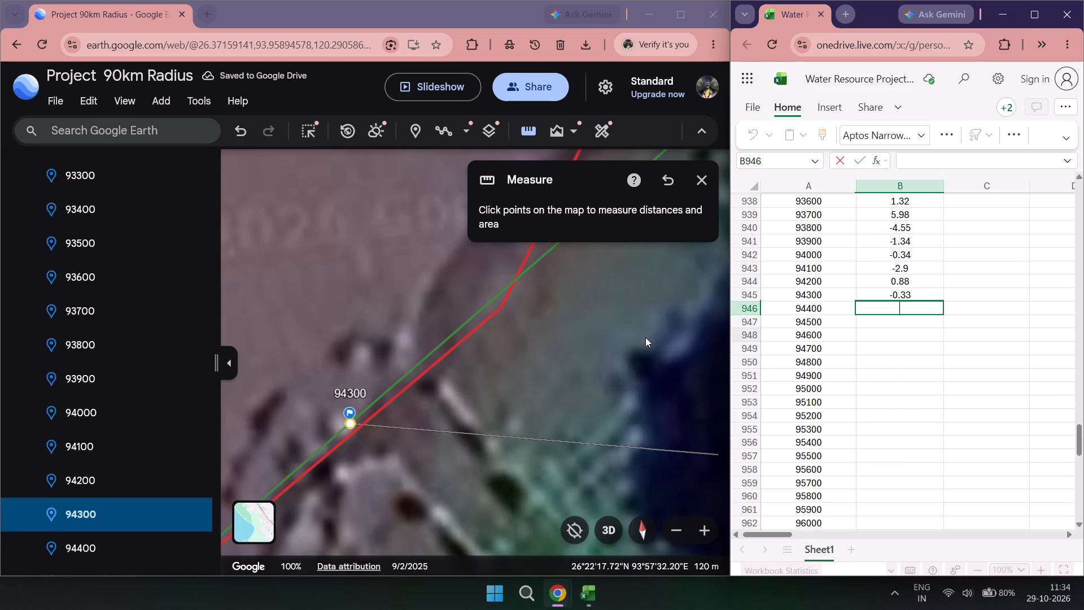
pyautogui.click(531, 134)
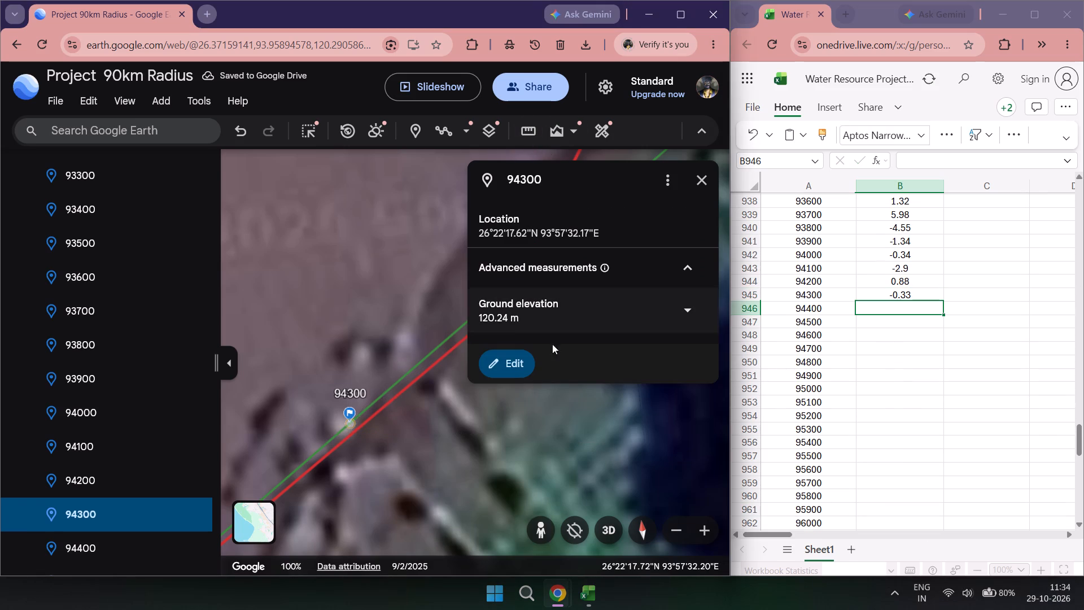
# Measure from the 94400 marker on the green line to the red bank line, and record 7 in column B for chainage 94400.
pyautogui.moveTo(396, 407); pyautogui.dragTo(287, 464)
pyautogui.doubleClick(100, 547)
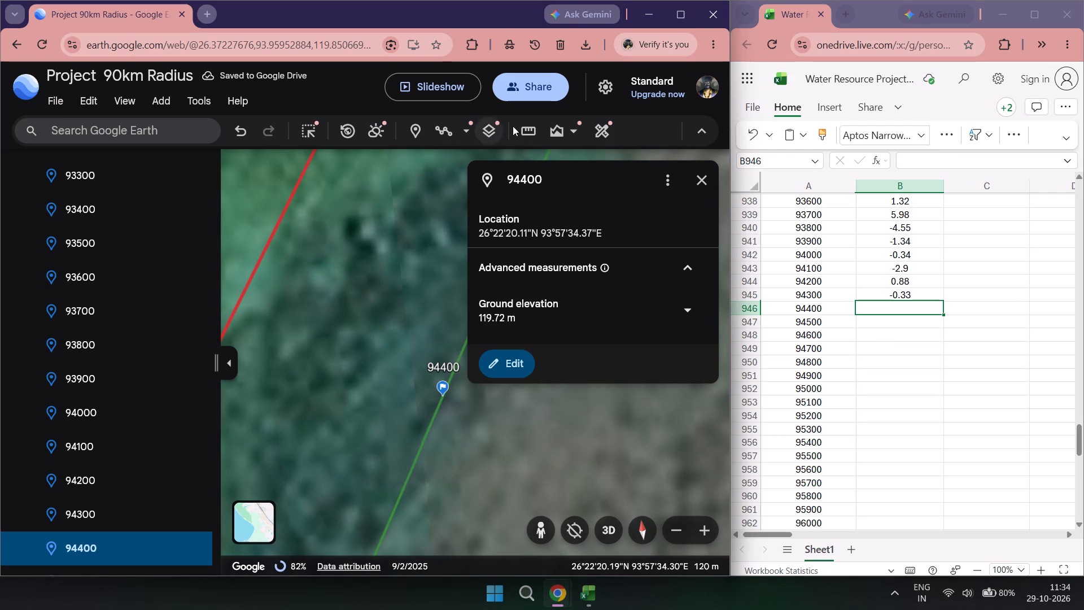
pyautogui.click(522, 129)
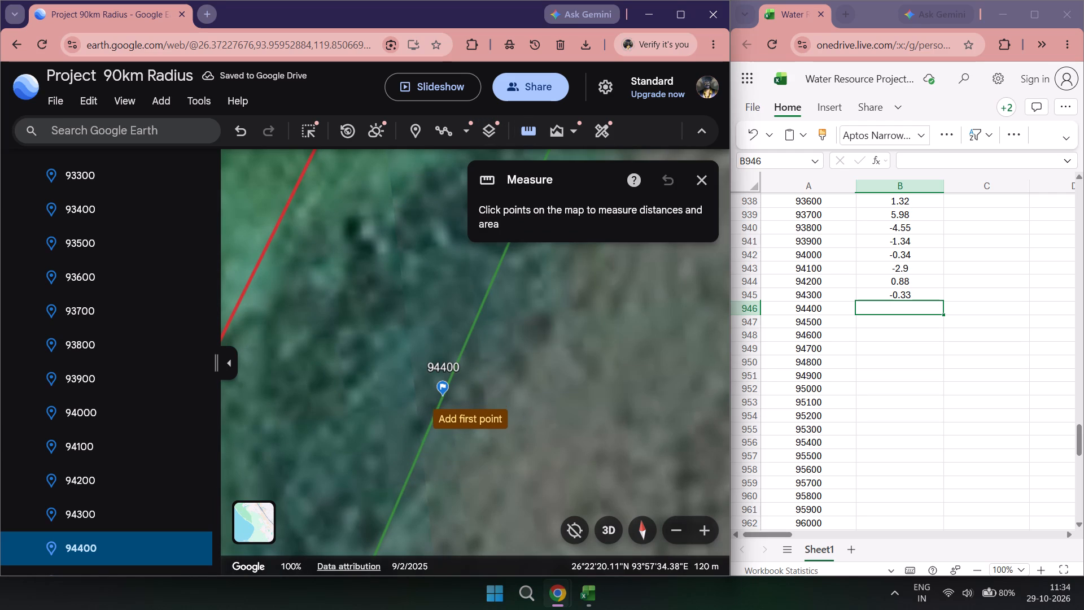
pyautogui.click(444, 398)
pyautogui.moveTo(379, 385); pyautogui.dragTo(484, 398)
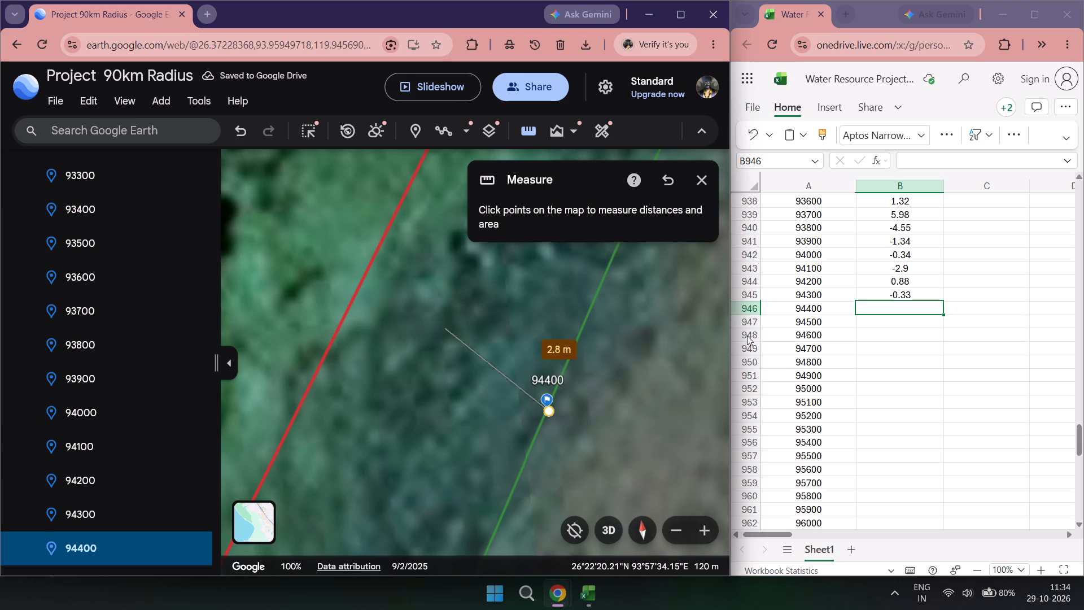
pyautogui.doubleClick(902, 310)
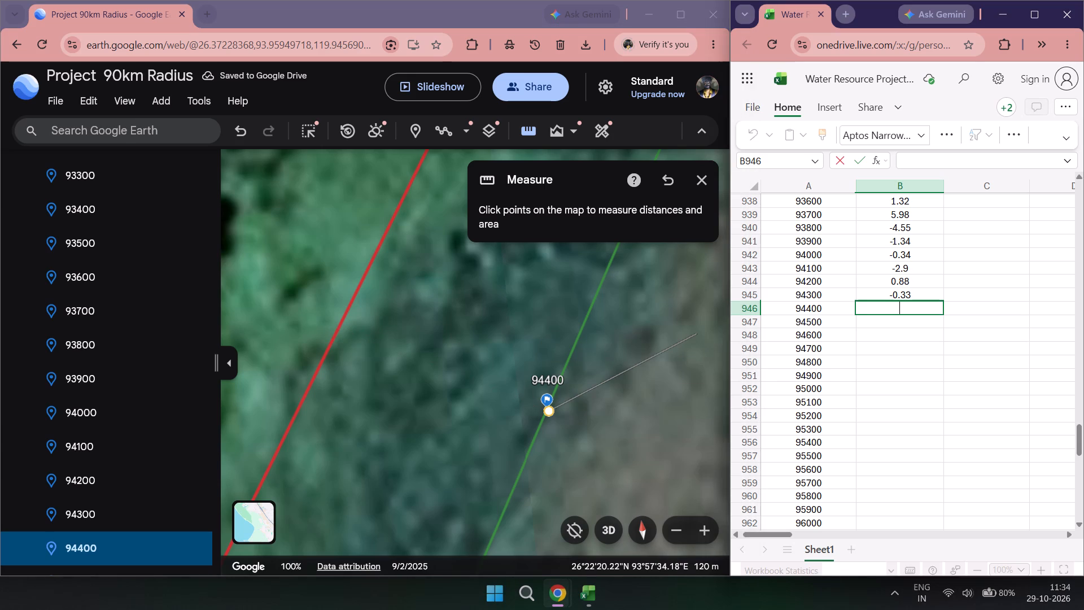
pyautogui.press('7')
pyautogui.click(904, 318)
pyautogui.click(904, 318)
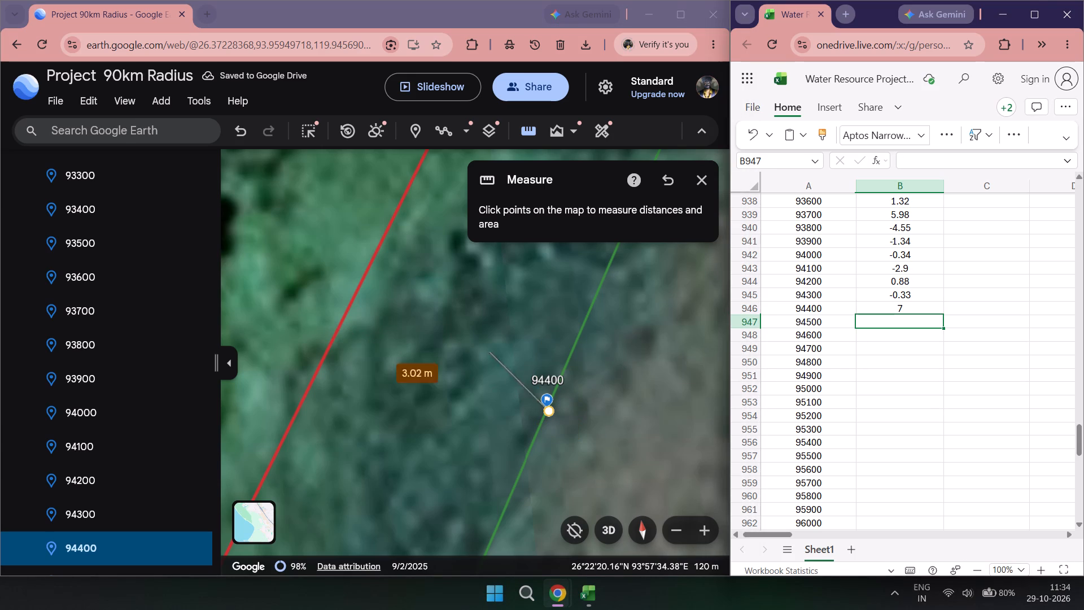
# Measure from the 94500 marker on the green line to the red bank line, and record 1.44 in column B for chainage 94500.
pyautogui.scroll(-2, 102, 479)
pyautogui.doubleClick(93, 465)
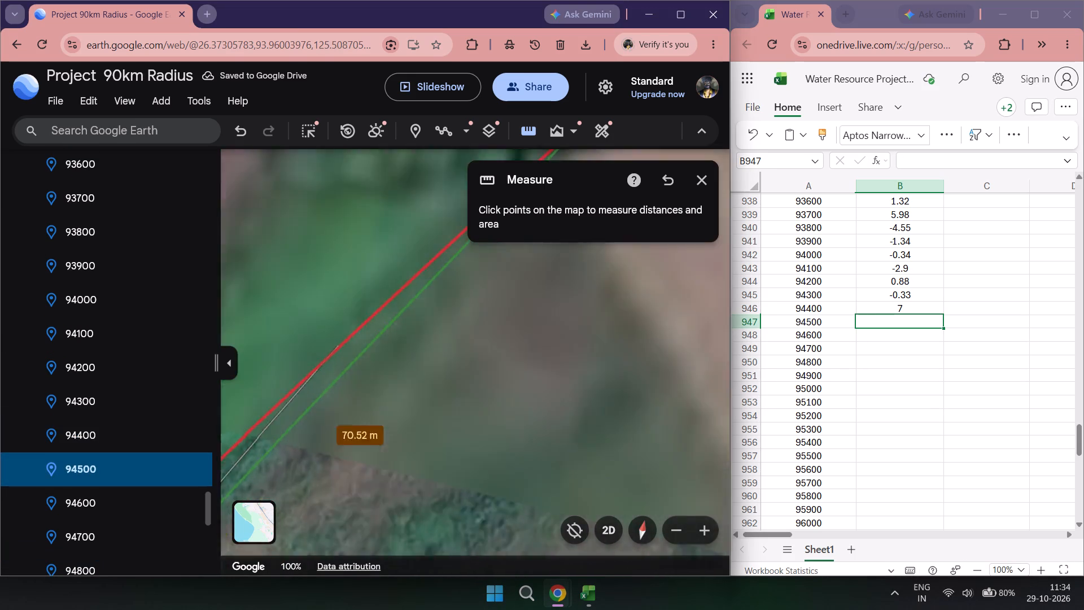
pyautogui.click(706, 176)
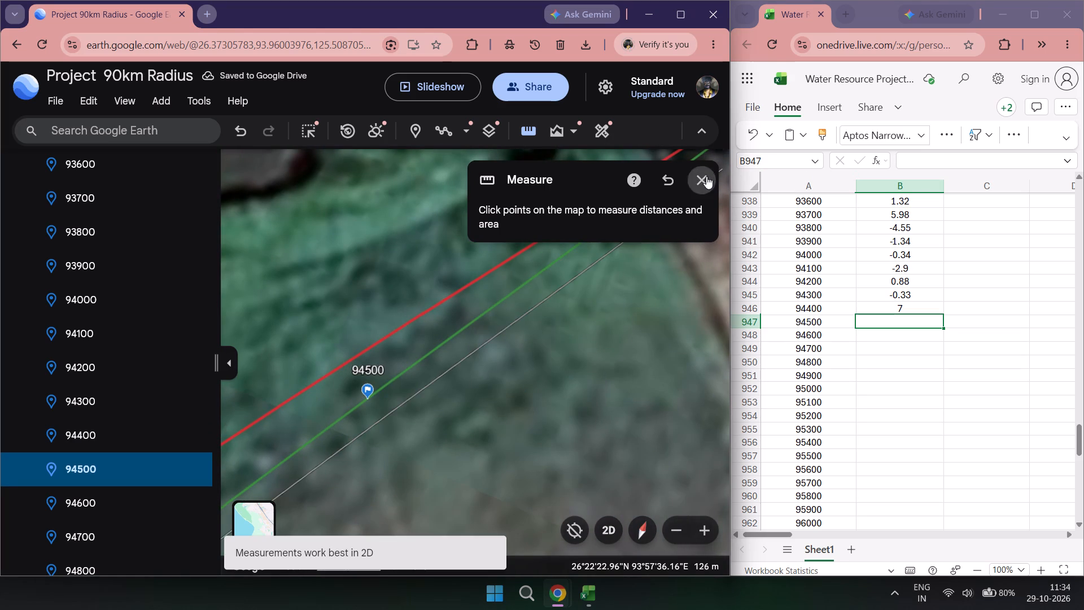
pyautogui.click(519, 136)
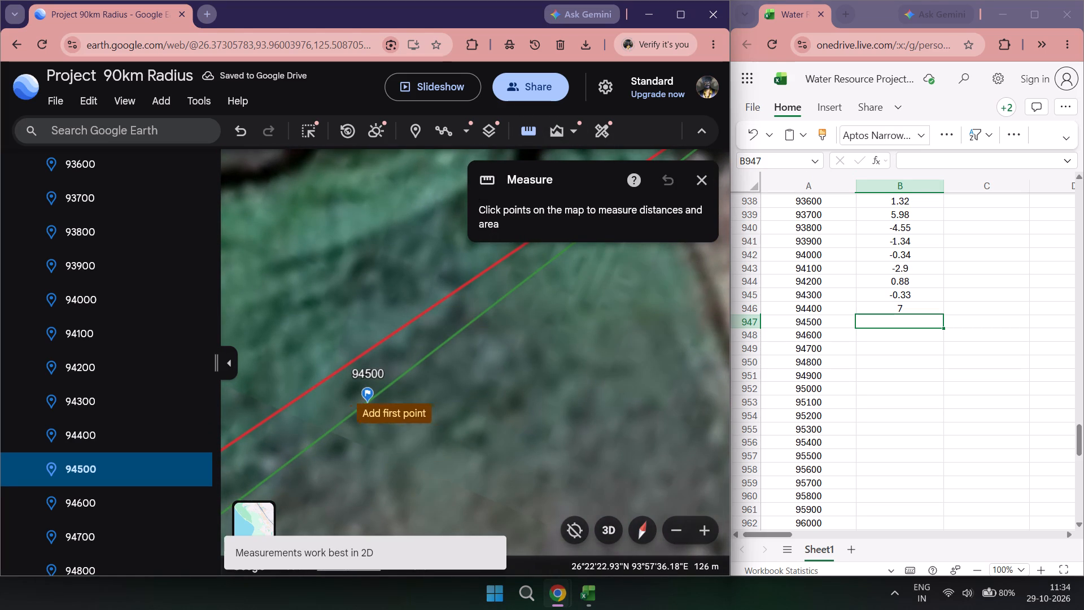
pyautogui.click(368, 402)
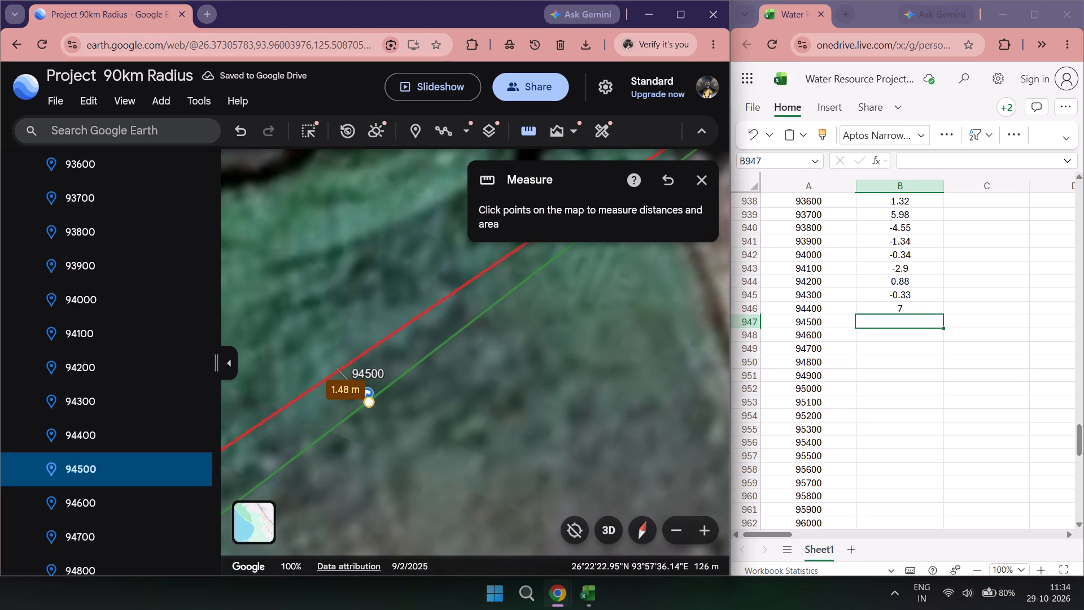
pyautogui.doubleClick(917, 325)
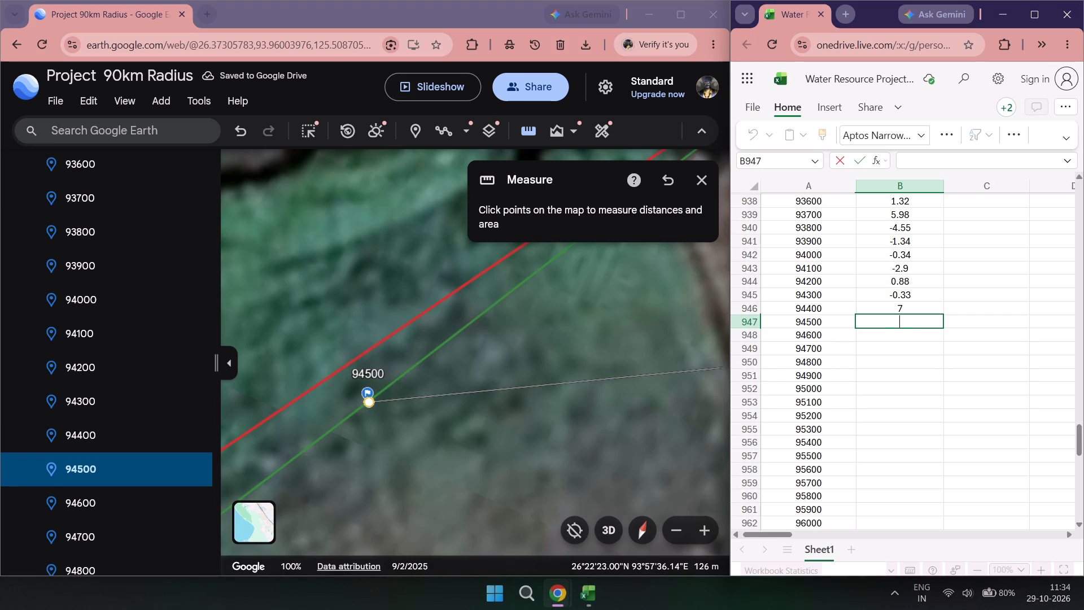
pyautogui.press('1')
pyautogui.write('.44')
pyautogui.doubleClick(877, 335)
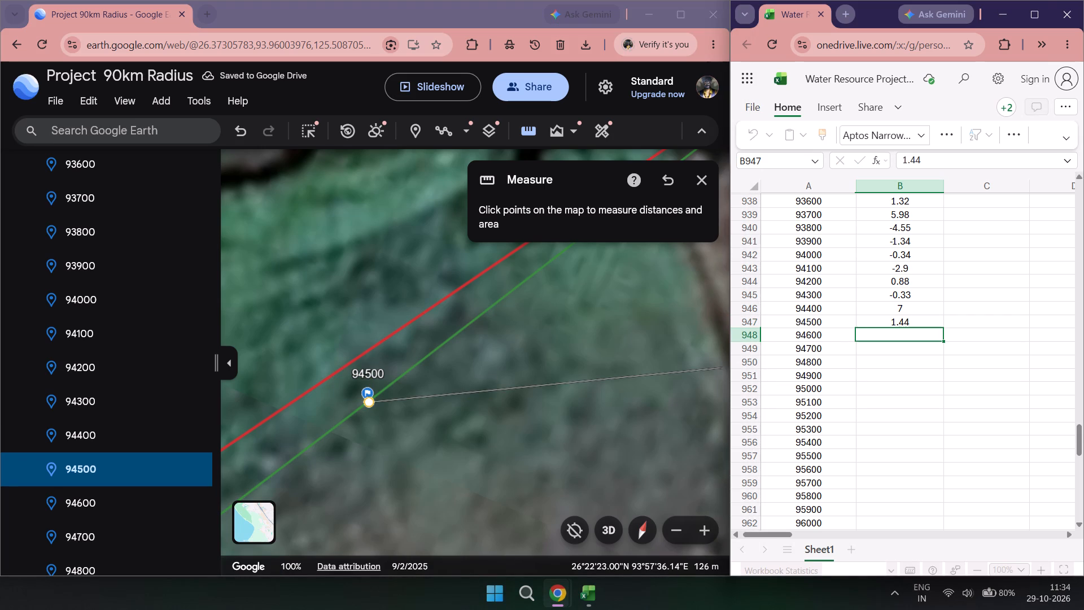
# Measure from the 94600 marker on the green line to the red bank line, and enter 0.78 in column B for chainage 94600.
pyautogui.doubleClick(90, 496)
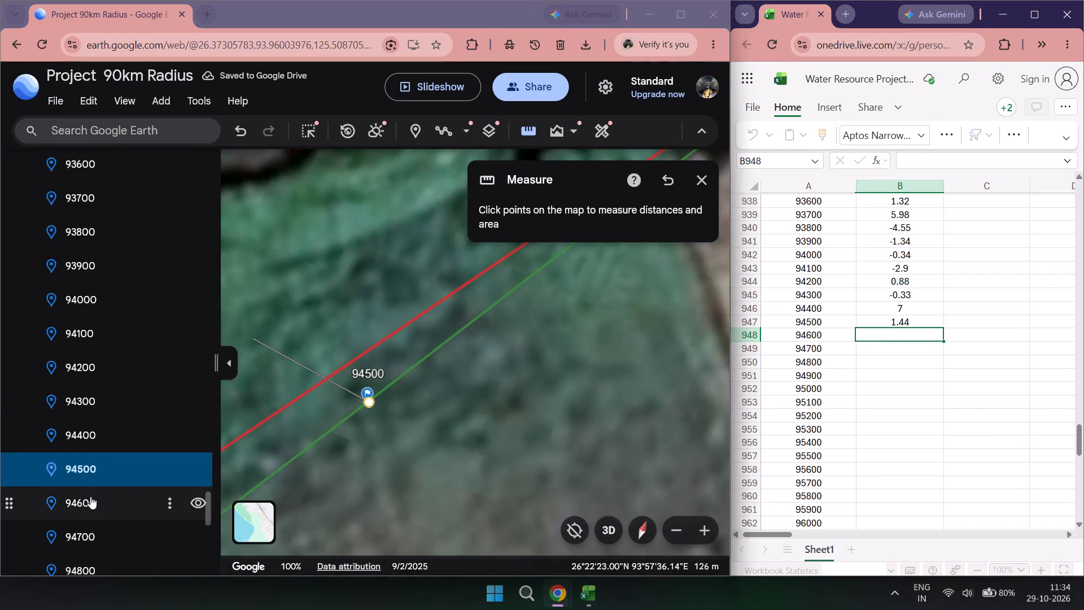
pyautogui.click(698, 180)
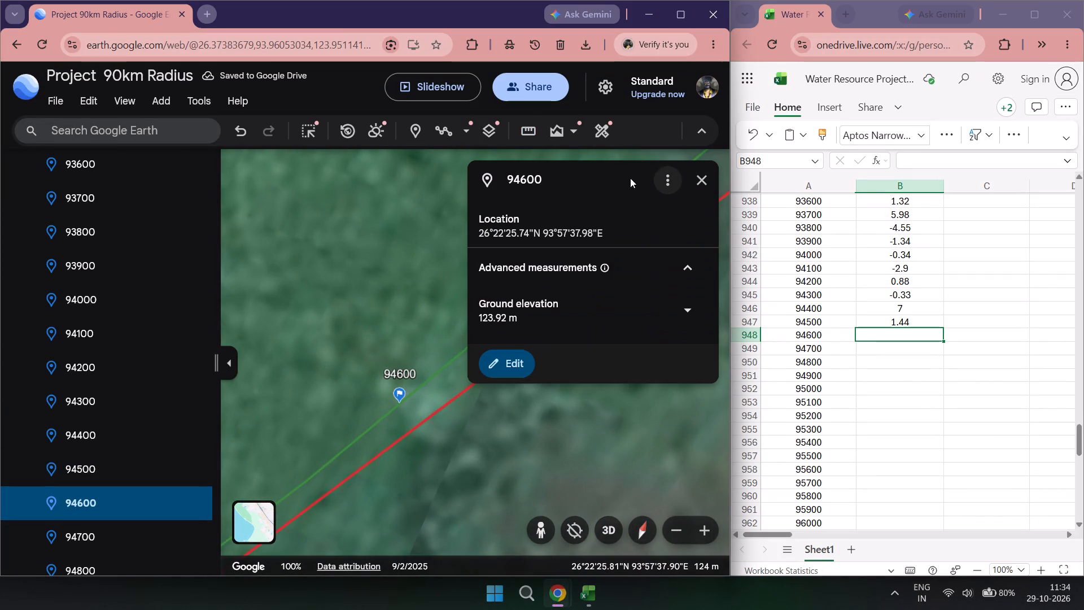
pyautogui.click(525, 125)
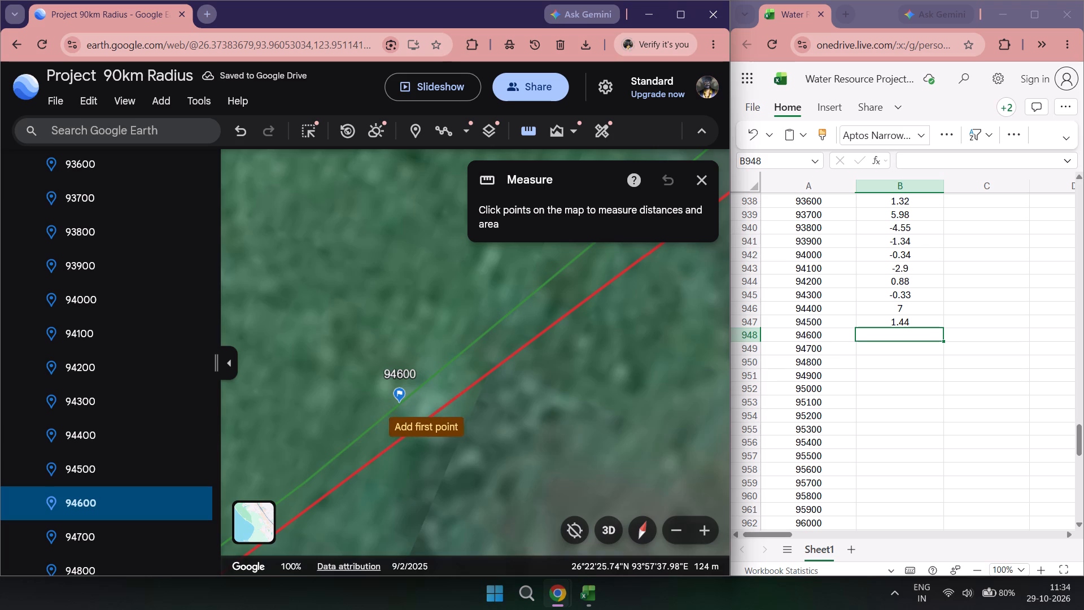
pyautogui.click(401, 406)
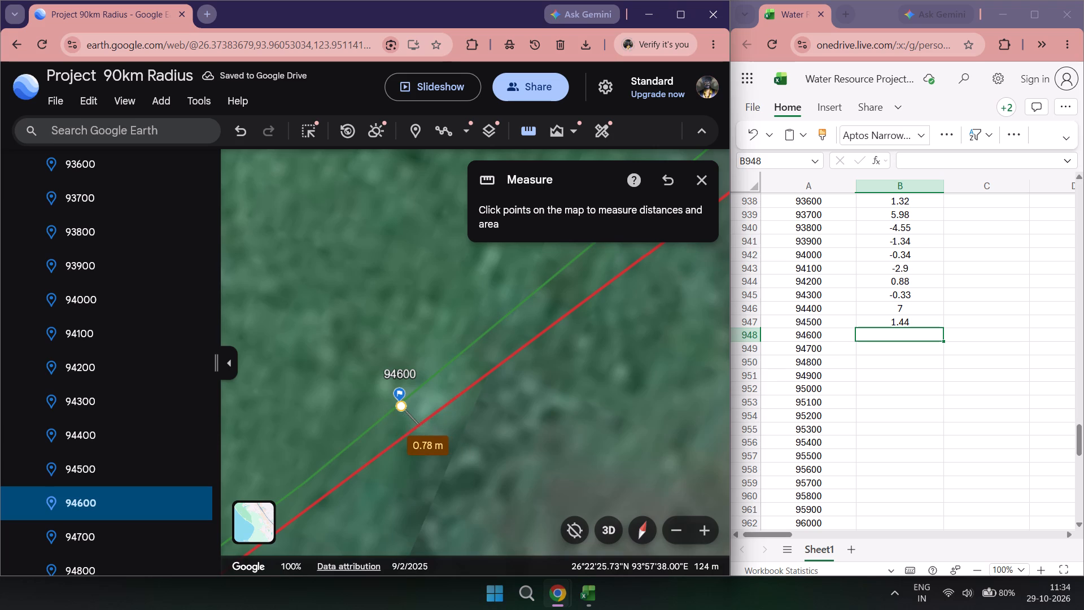
pyautogui.click(907, 342)
pyautogui.doubleClick(898, 335)
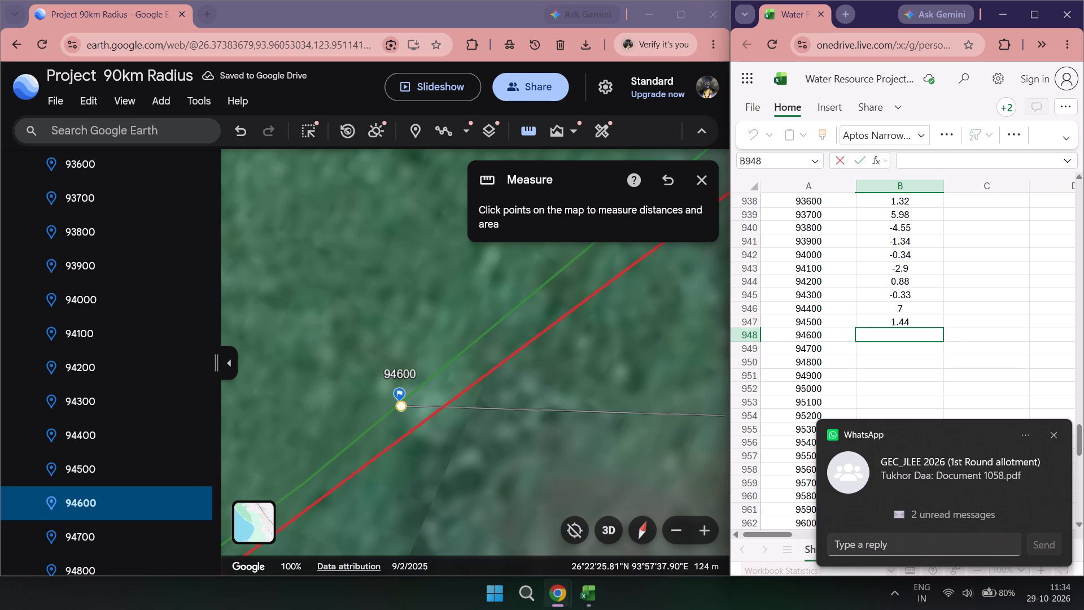
pyautogui.write('0.')
pyautogui.write('78')
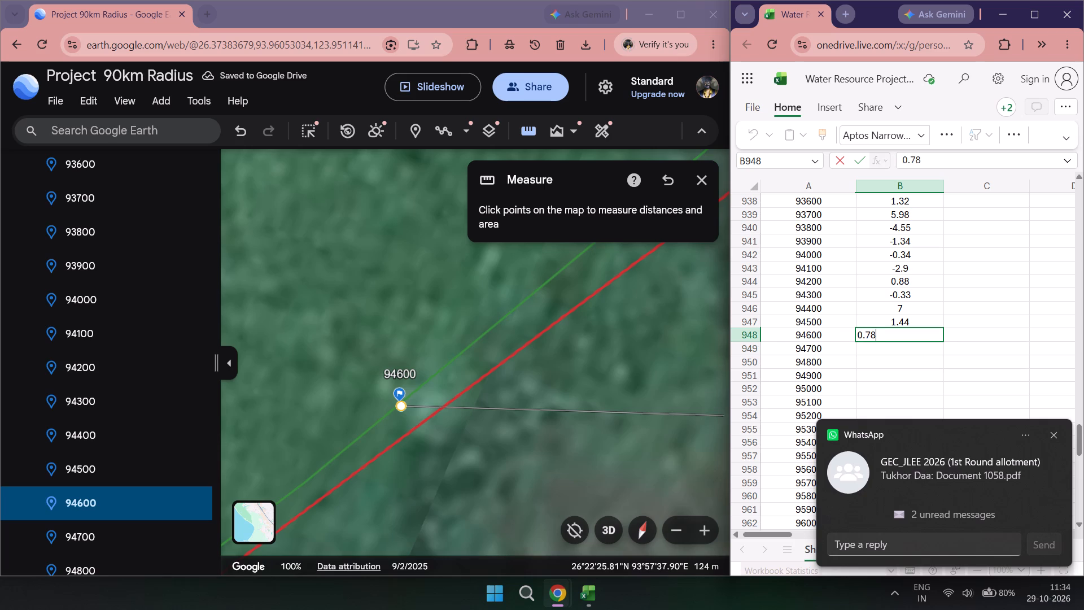
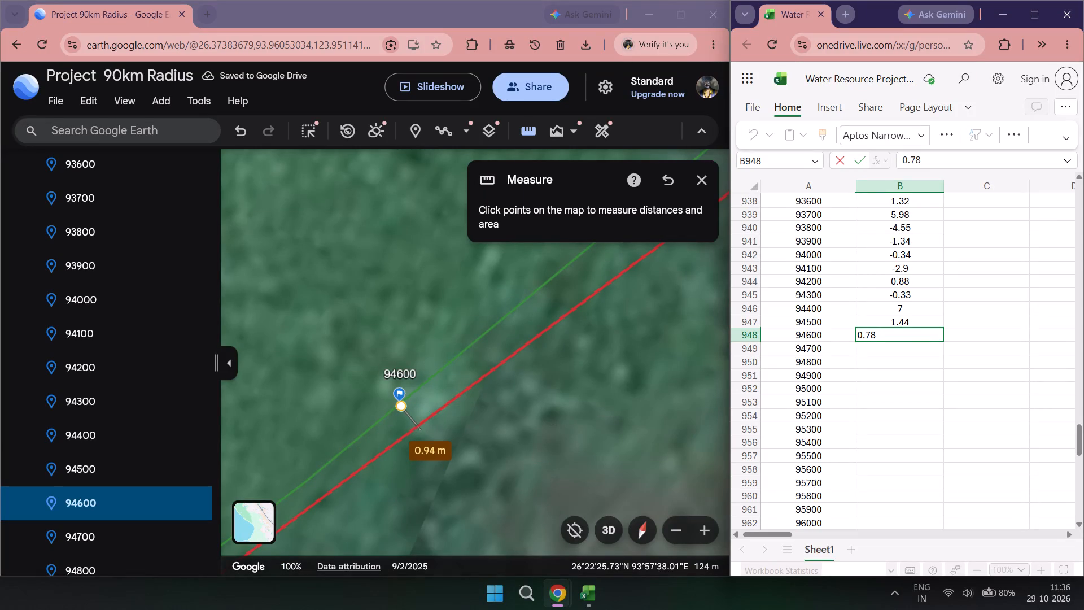
# Examine the bank lines and the river position around the 94600 marker at a wider view.
pyautogui.scroll(-4, 589, 424)
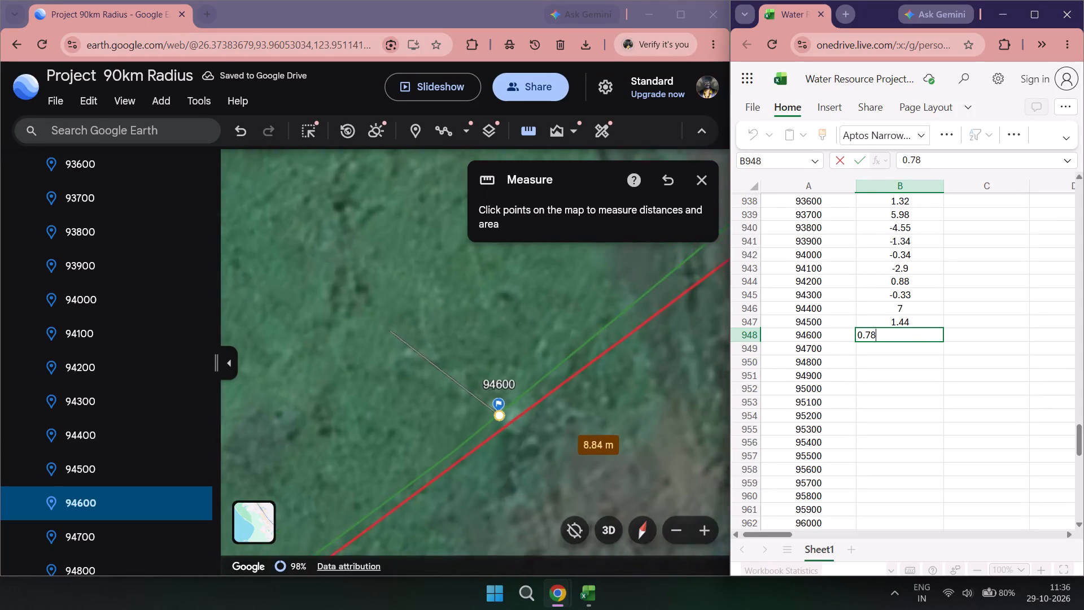
pyautogui.scroll(-14, 589, 424)
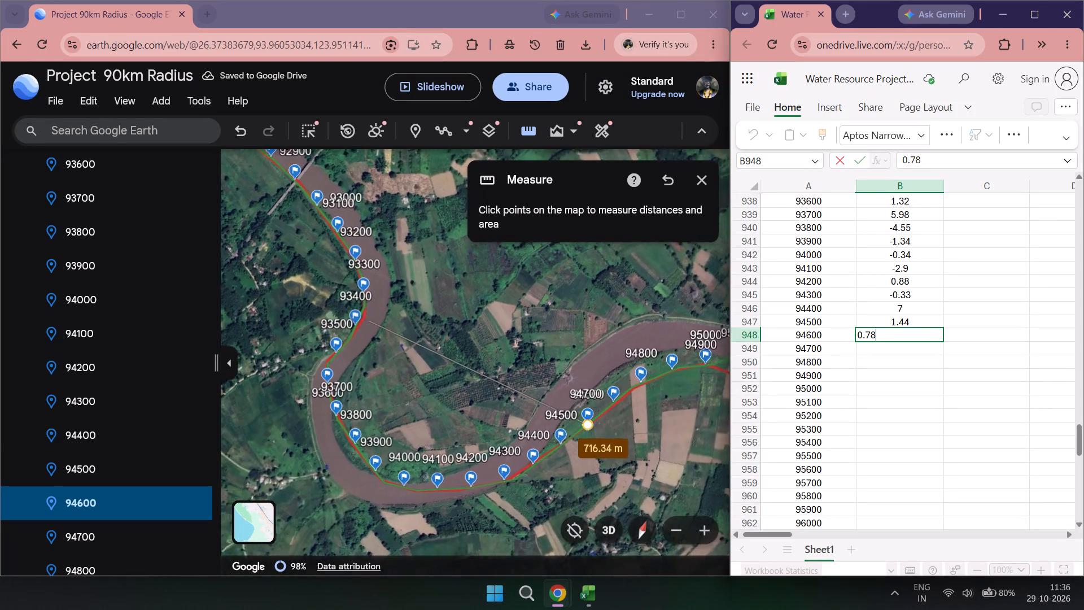
pyautogui.scroll(8, 589, 429)
pyautogui.moveTo(614, 435); pyautogui.dragTo(613, 438)
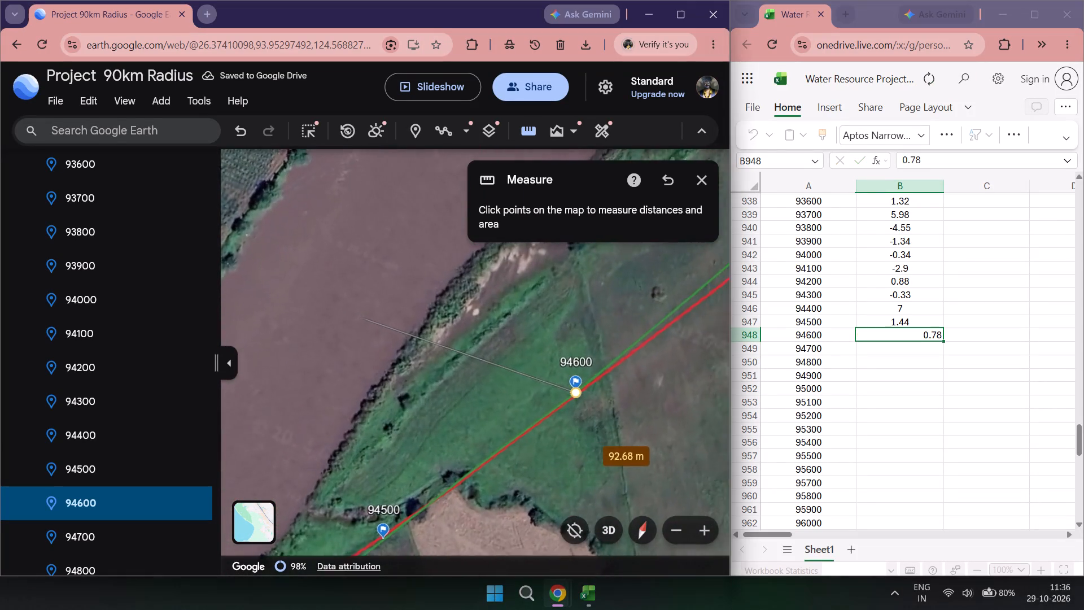
pyautogui.moveTo(613, 438); pyautogui.dragTo(589, 456)
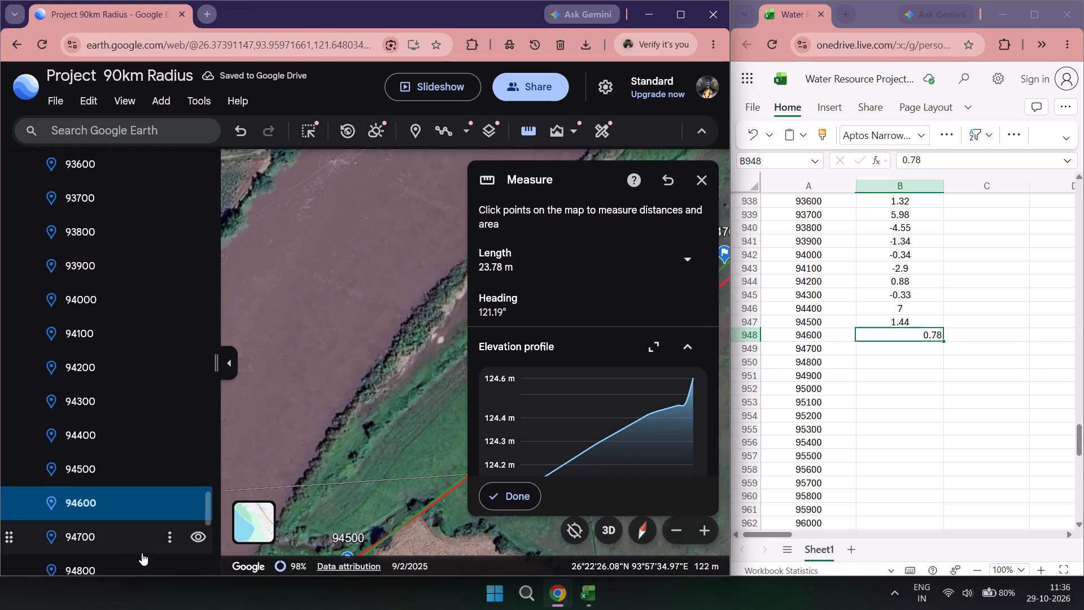
# Measure from the 94700 marker on the green line to the red bank line, and open the column B cell for chainage 94700 for entry.
pyautogui.doubleClick(125, 543)
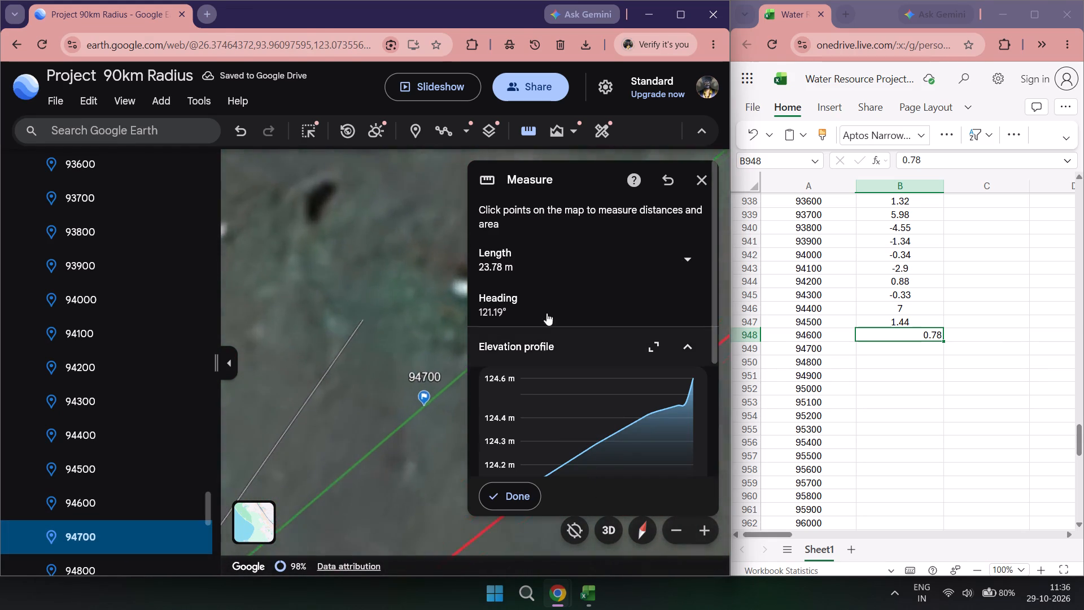
pyautogui.click(527, 135)
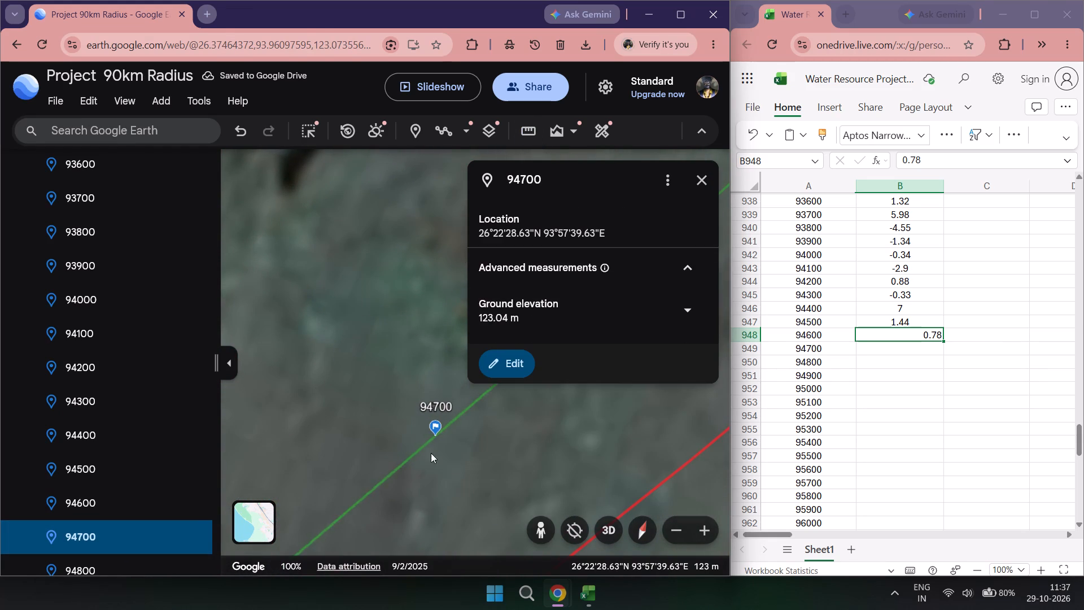
pyautogui.moveTo(431, 453); pyautogui.dragTo(383, 351)
pyautogui.moveTo(320, 360); pyautogui.dragTo(301, 380)
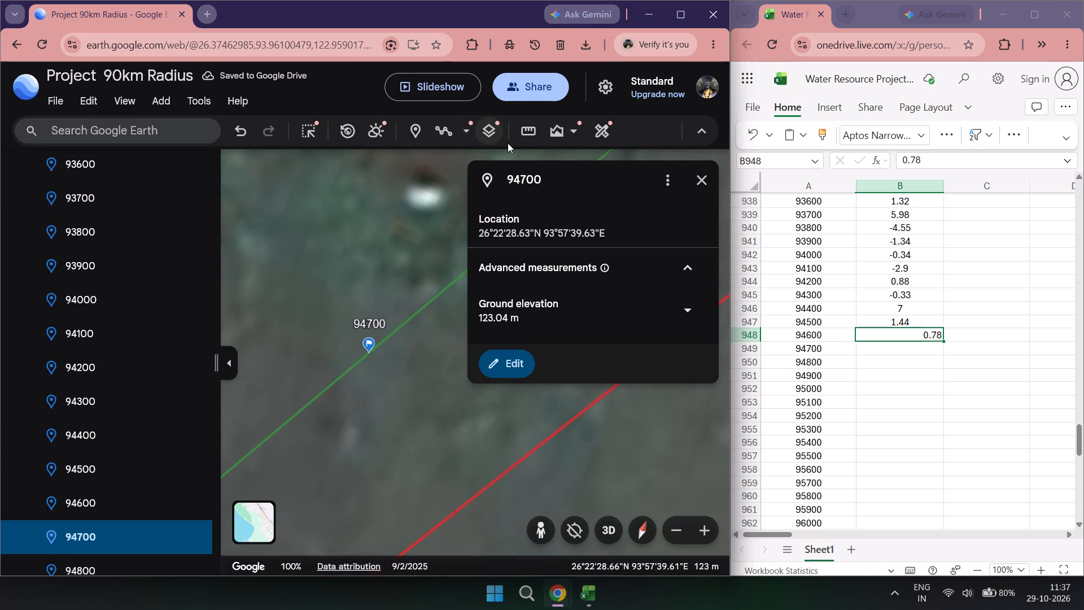
pyautogui.click(520, 132)
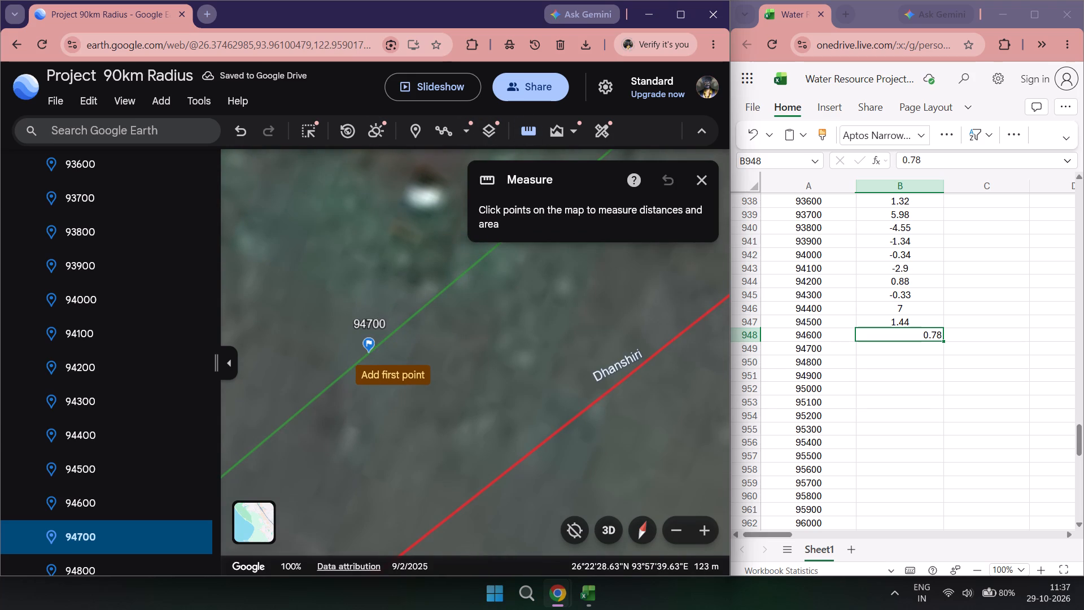
pyautogui.click(369, 352)
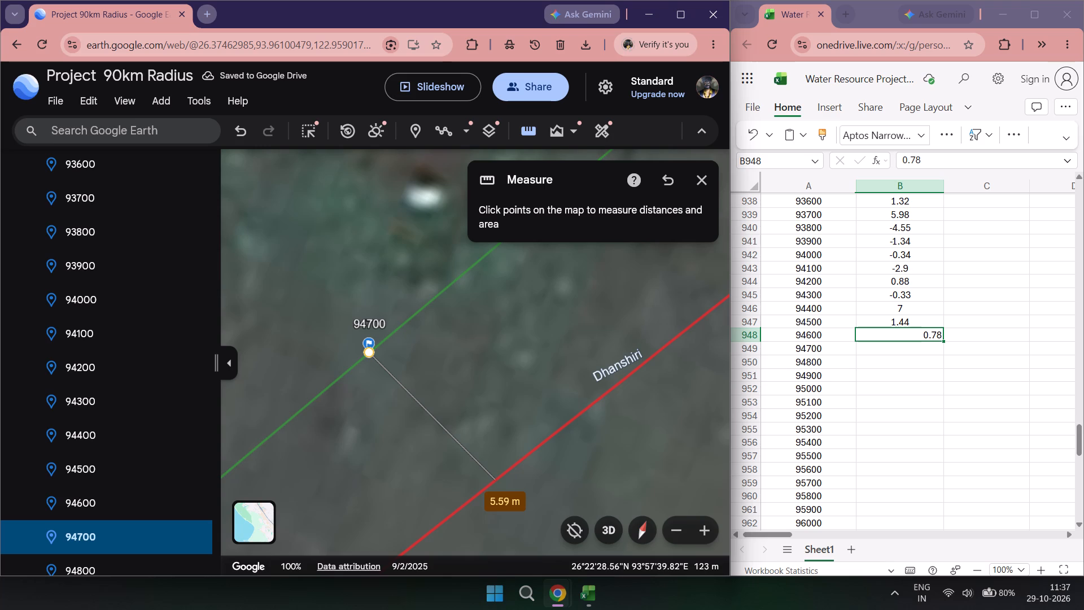
pyautogui.doubleClick(903, 350)
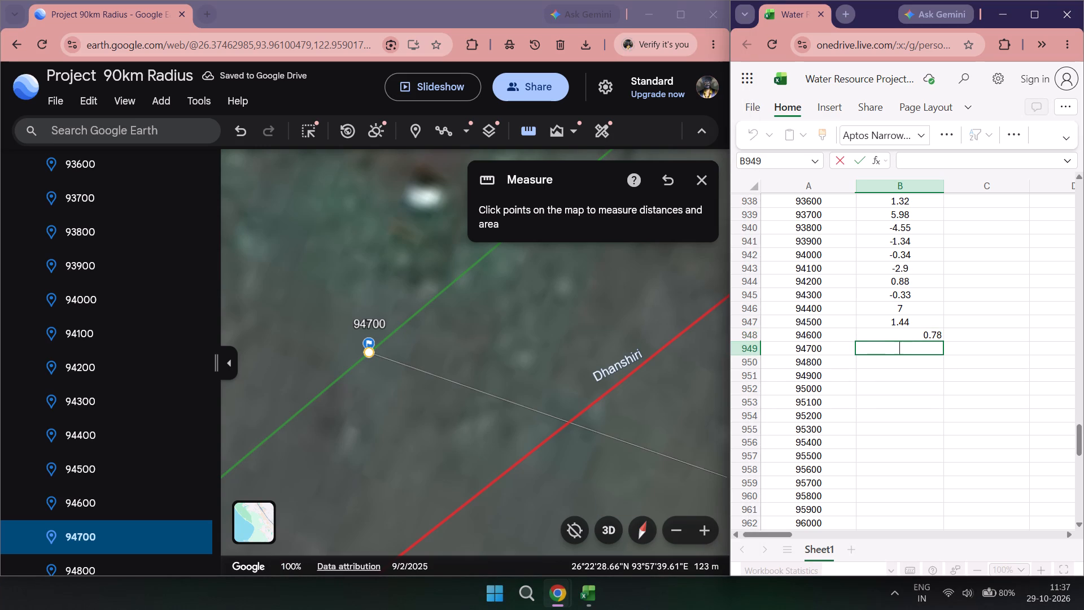
# Enter 4.49 in column B for chainage 94700.
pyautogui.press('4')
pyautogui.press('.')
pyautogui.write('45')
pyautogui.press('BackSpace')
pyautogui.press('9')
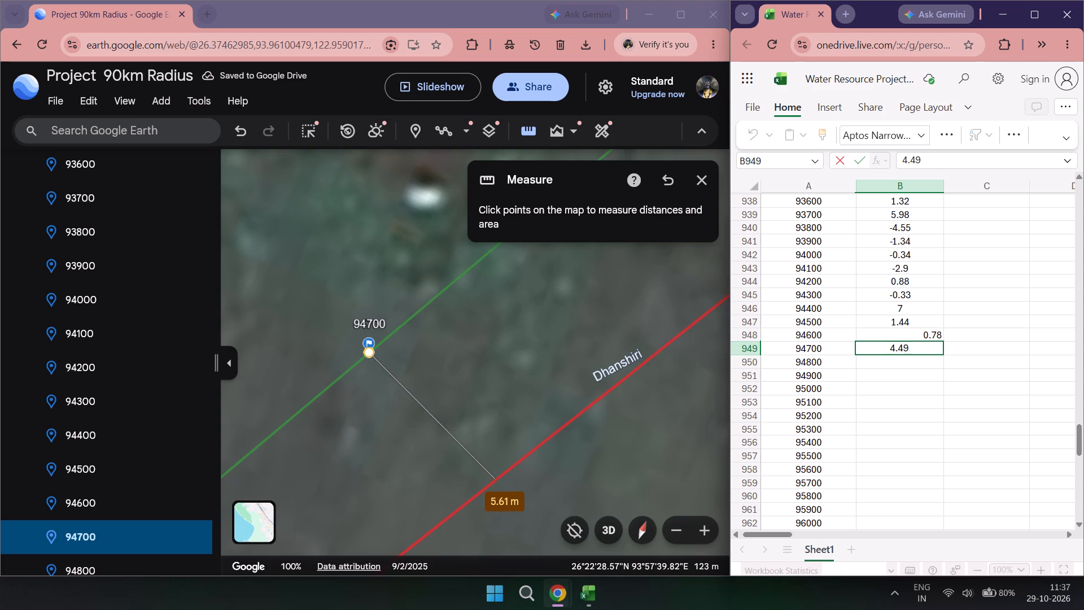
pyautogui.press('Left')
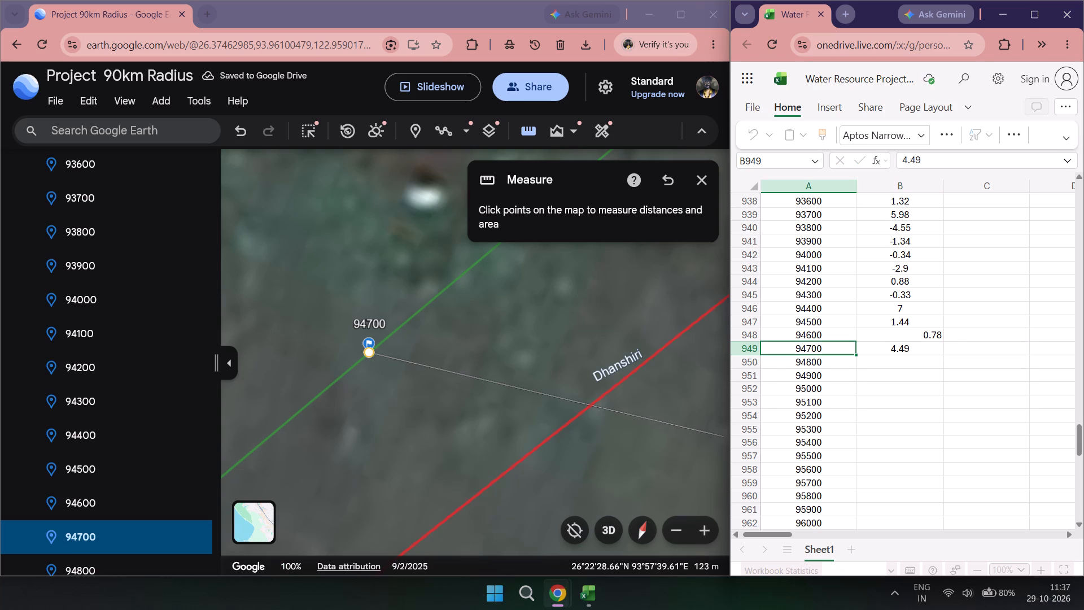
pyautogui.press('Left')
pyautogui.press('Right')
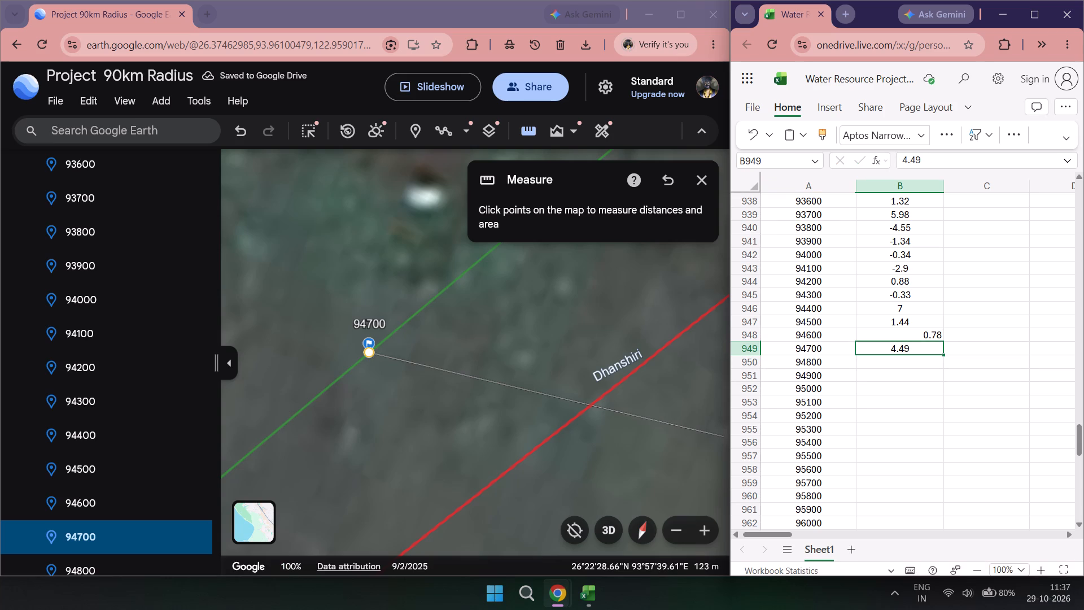
# Correct the column B value for chainage 94700 to 5.49.
pyautogui.doubleClick(896, 350)
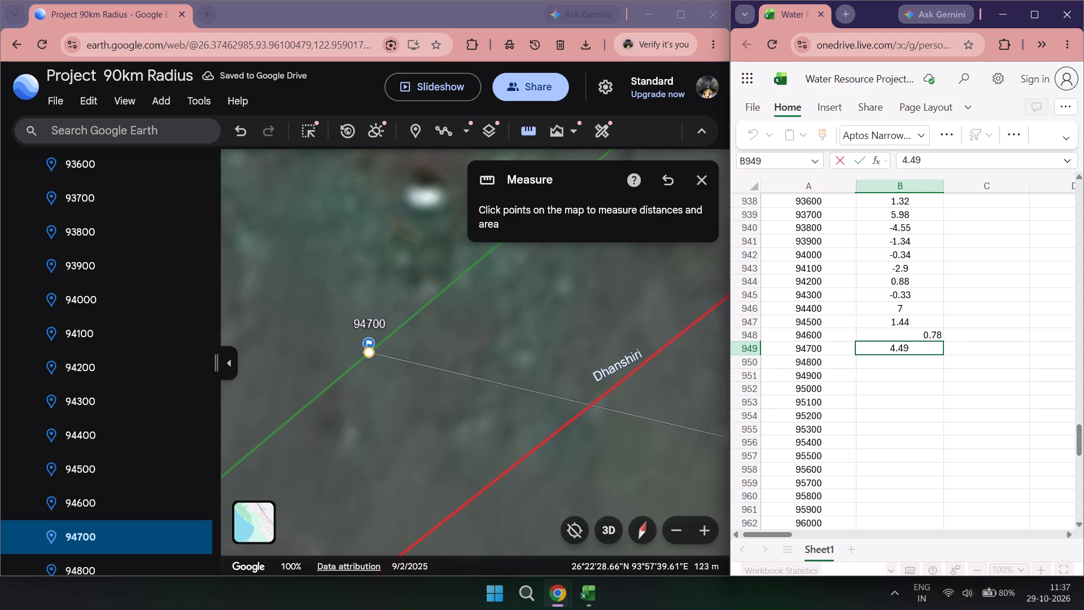
pyautogui.click(894, 349)
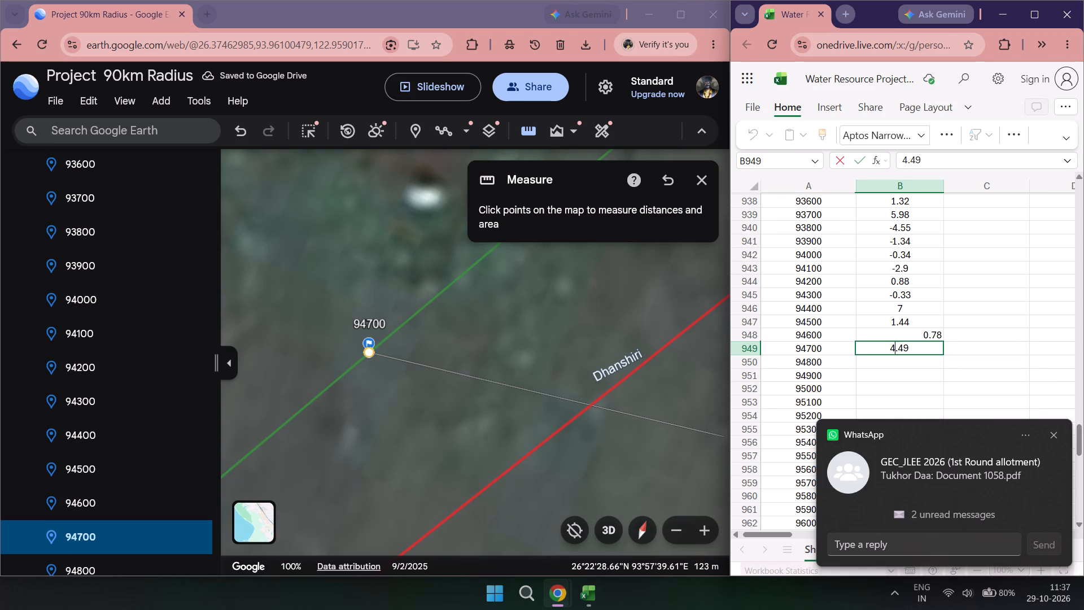
pyautogui.press('BackSpace')
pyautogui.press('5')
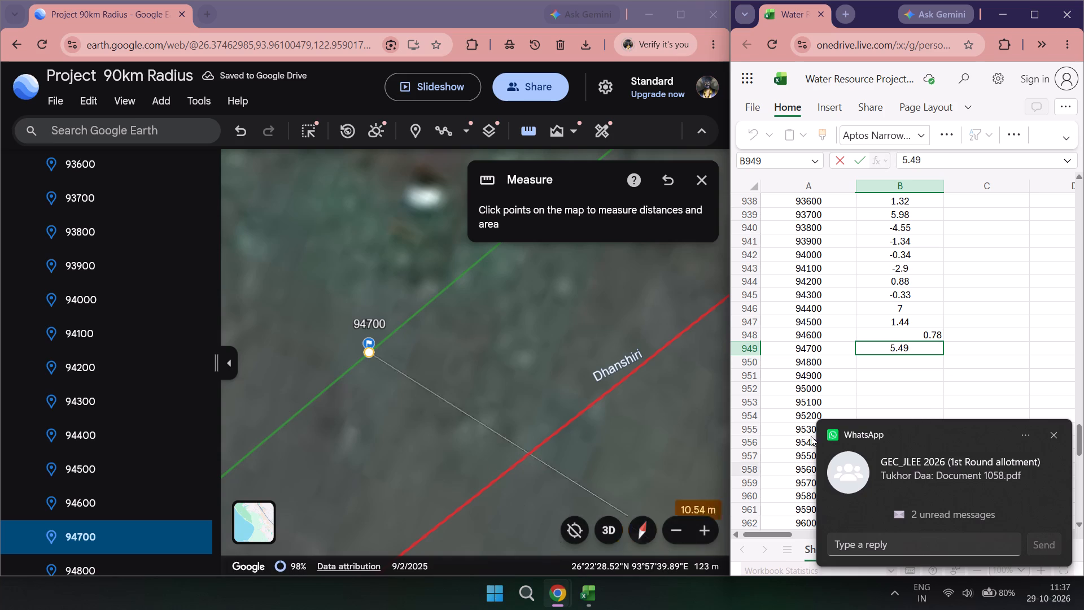
pyautogui.click(1047, 436)
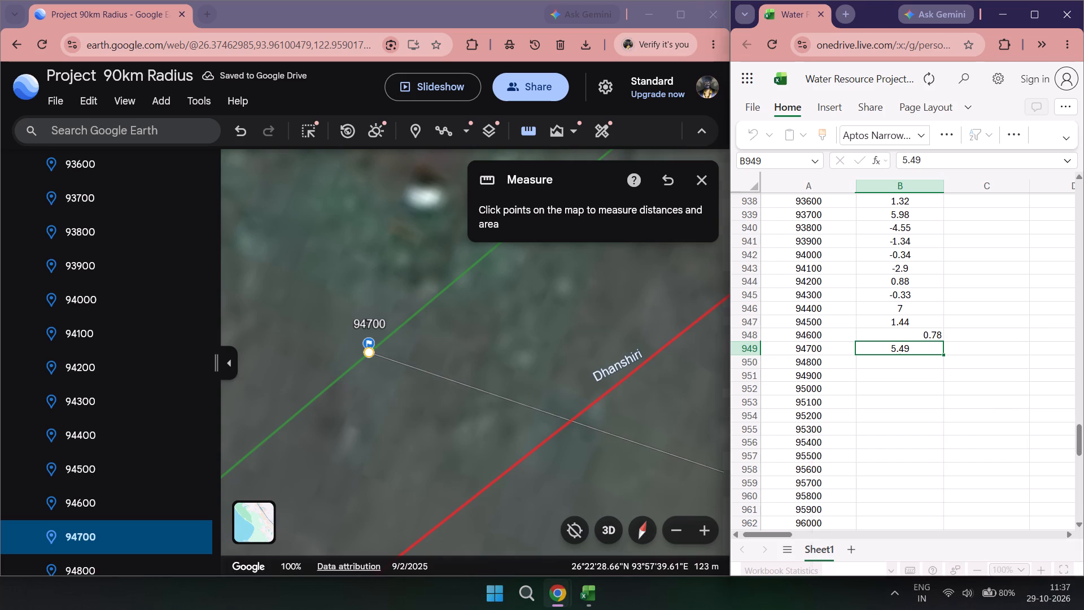
pyautogui.click(924, 366)
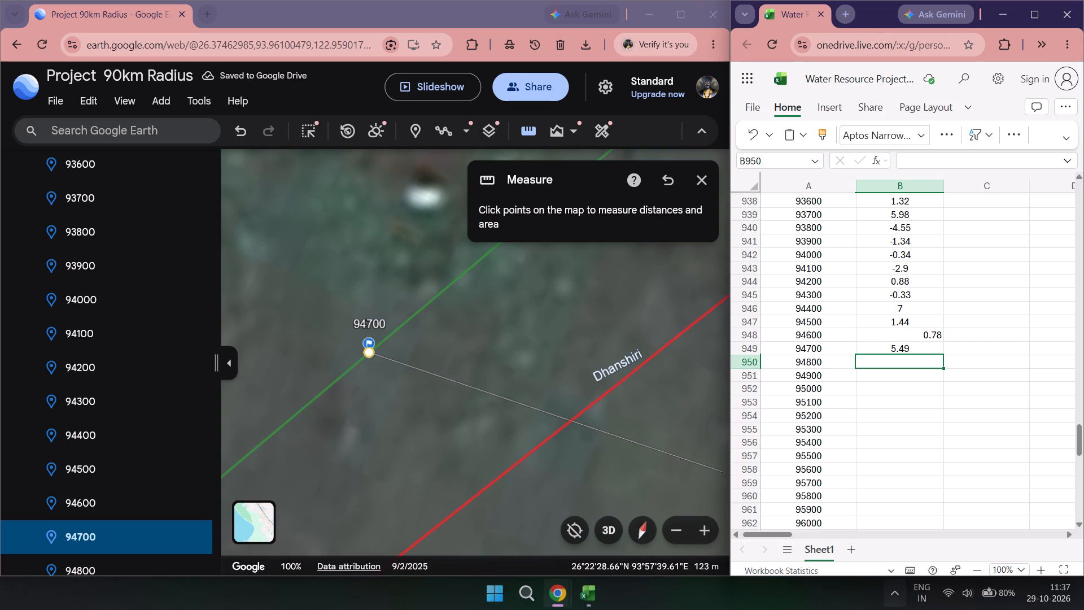
# Measure from the 94800 marker on the green line to the red bank line, and open the column B cell for chainage 94800 for entry.
pyautogui.scroll(-1, 53, 516)
pyautogui.doubleClick(63, 509)
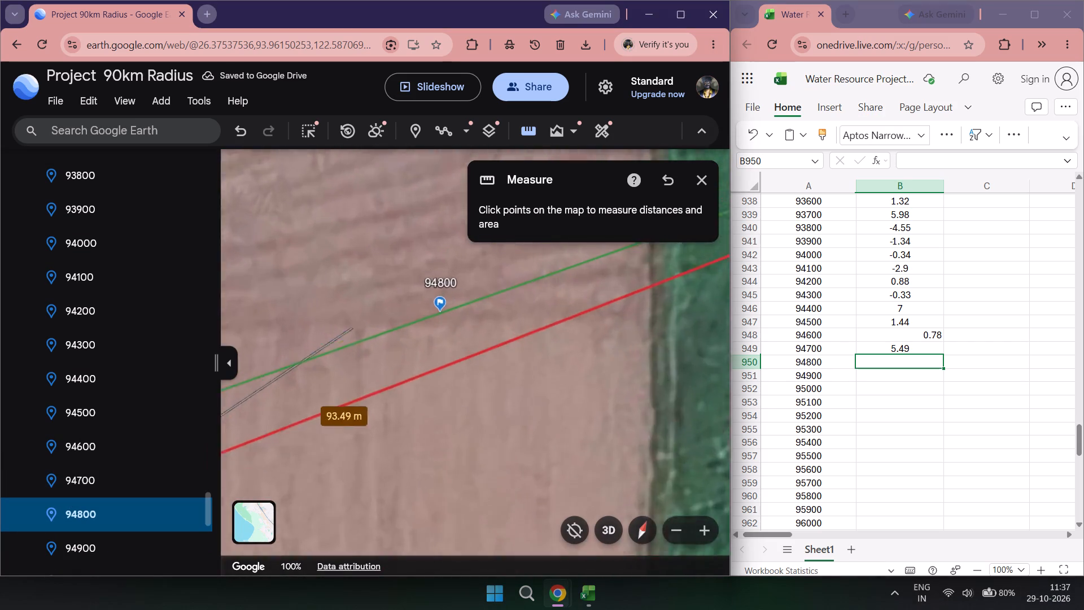
pyautogui.click(703, 180)
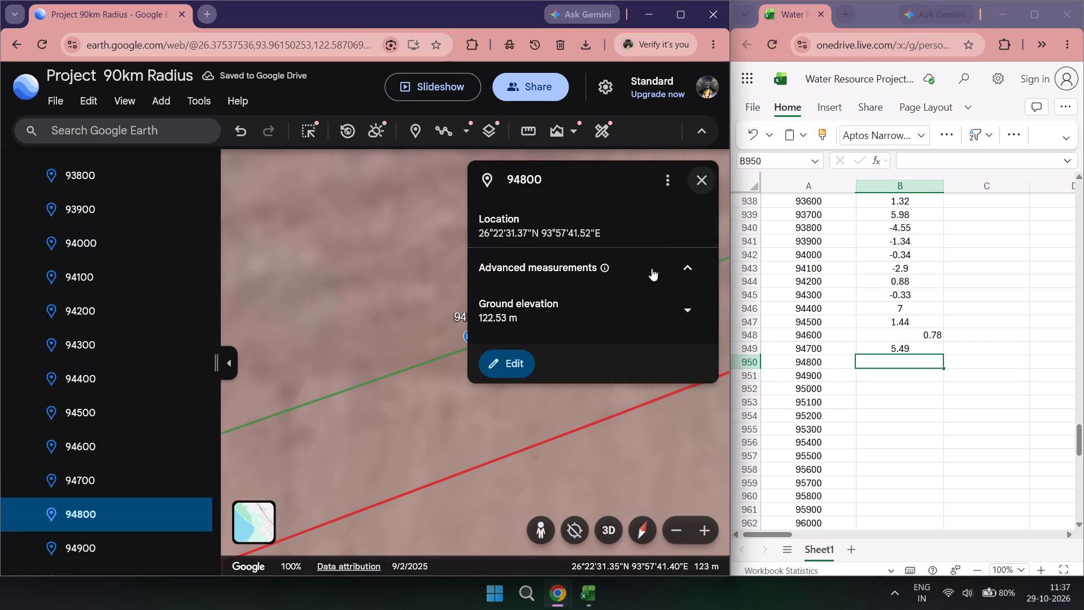
pyautogui.moveTo(338, 342); pyautogui.dragTo(263, 338)
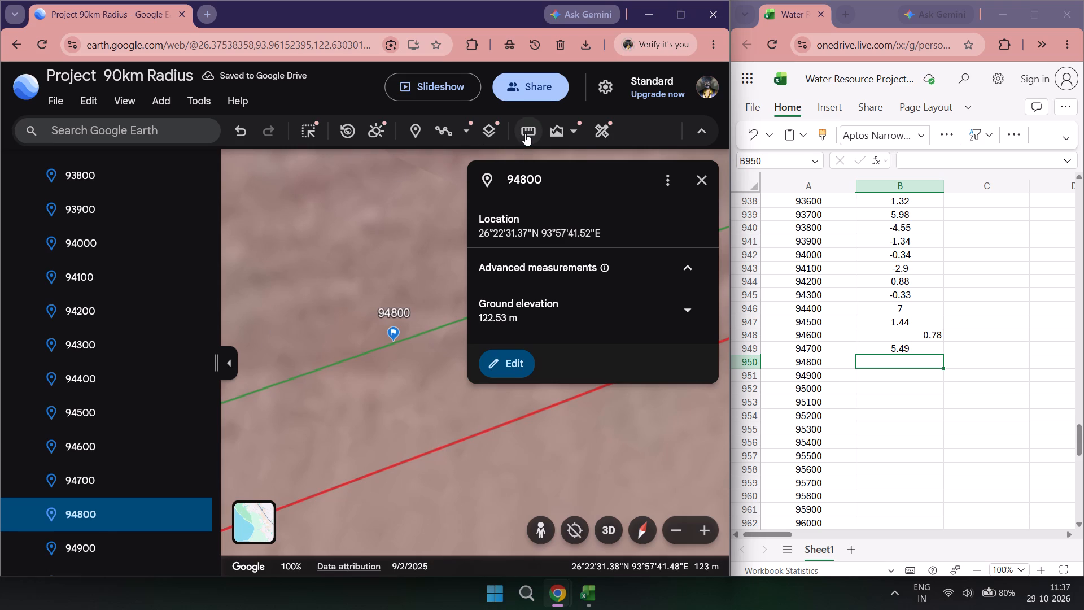
pyautogui.click(526, 132)
pyautogui.scroll(3, 387, 325)
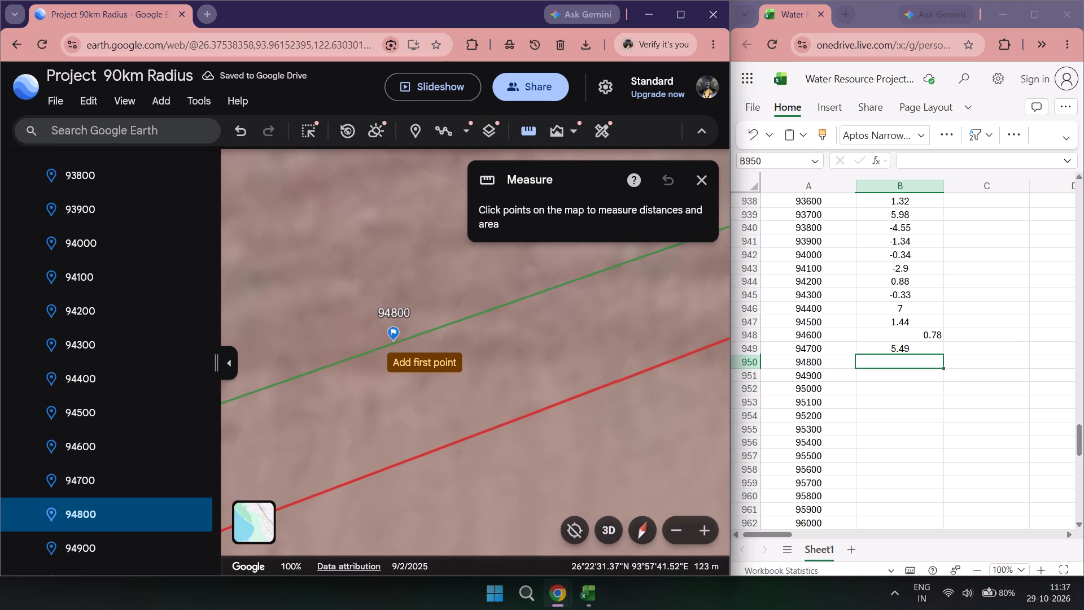
pyautogui.click(394, 343)
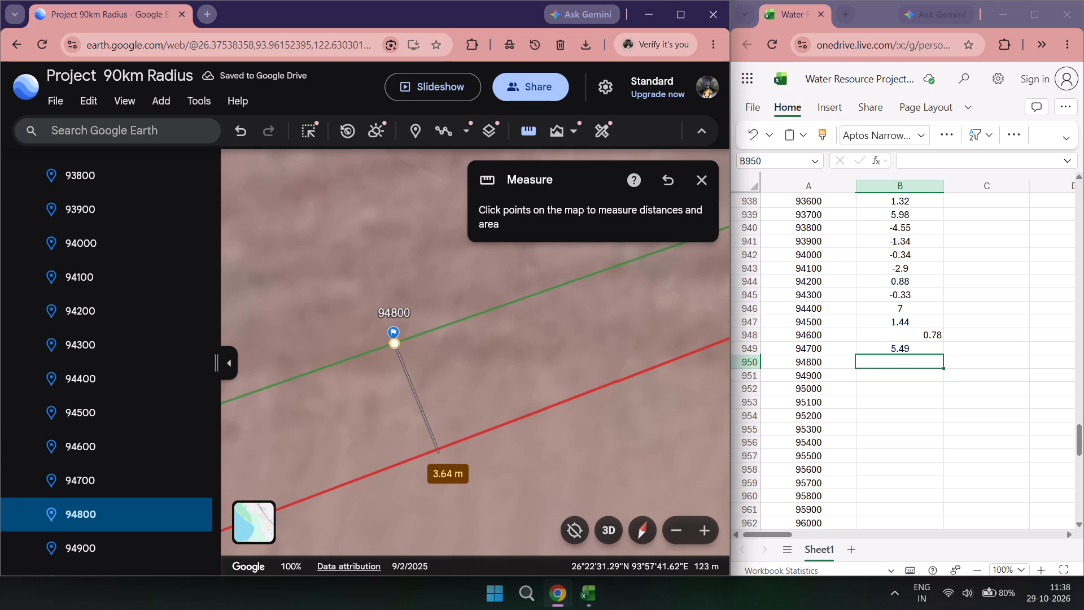
pyautogui.doubleClick(903, 357)
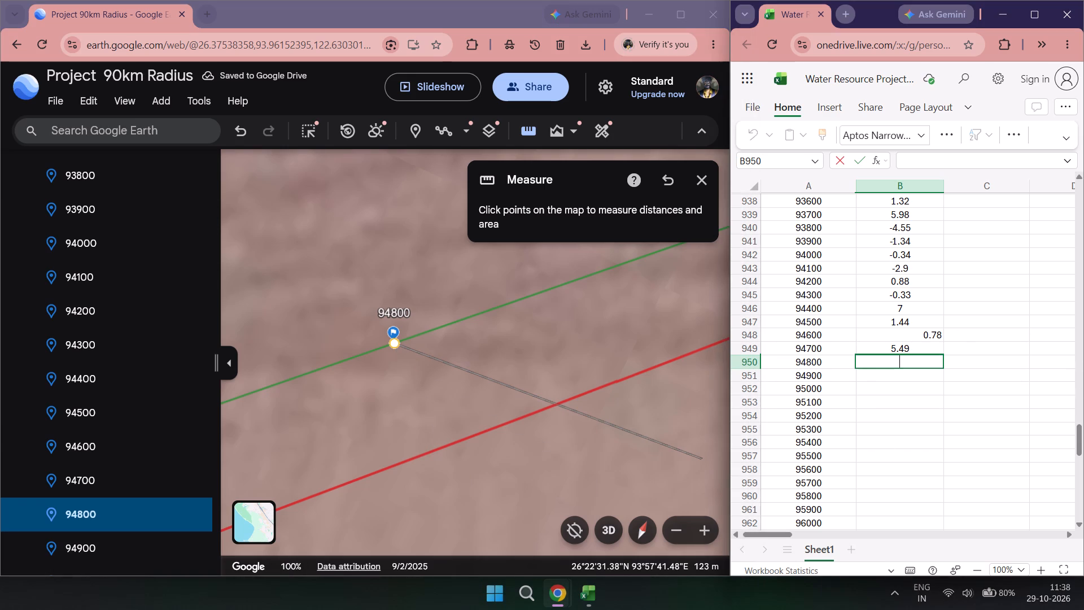
# Record -3.74 in column B for chainage 94800.
pyautogui.write('-3')
pyautogui.press('.')
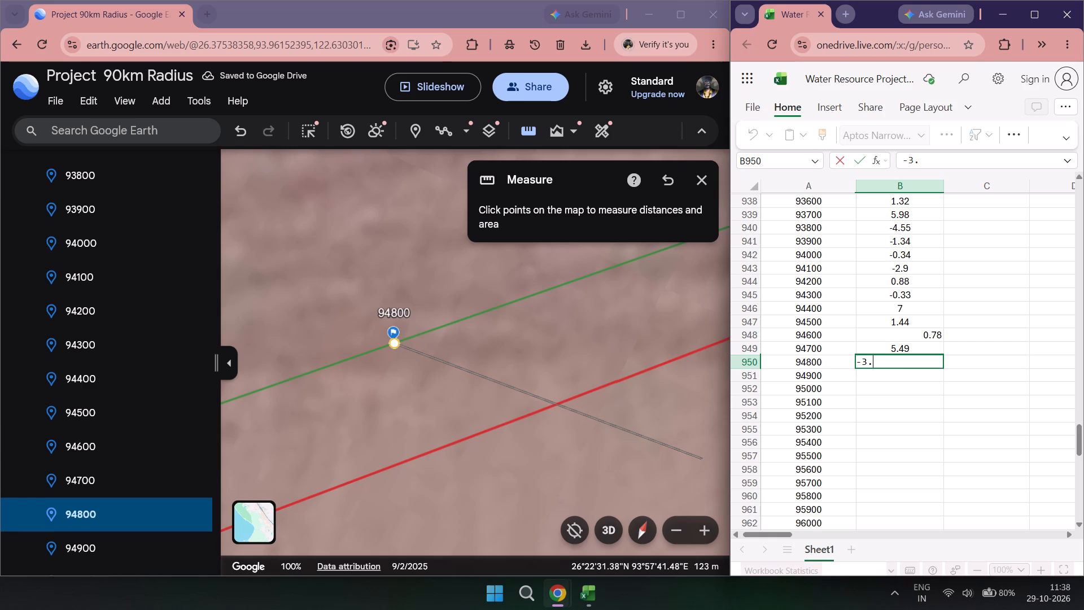
pyautogui.write('74')
pyautogui.doubleClick(883, 378)
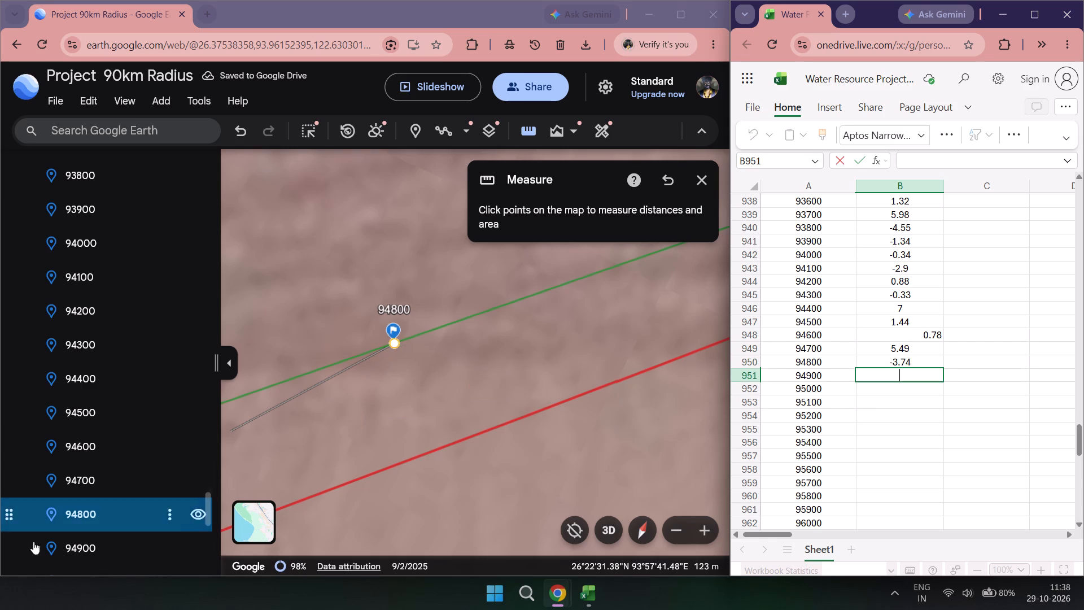
# Measure from the 94900 marker on the green line to the red bank line, and record -0.27 in column B for chainage 94900.
pyautogui.doubleClick(64, 550)
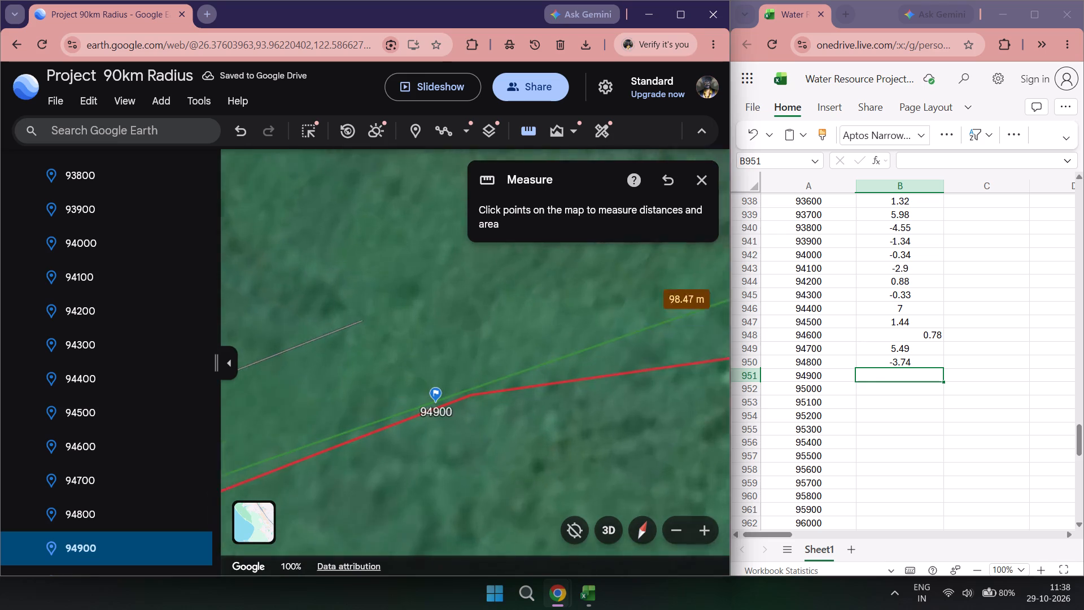
pyautogui.click(706, 176)
pyautogui.scroll(4, 409, 480)
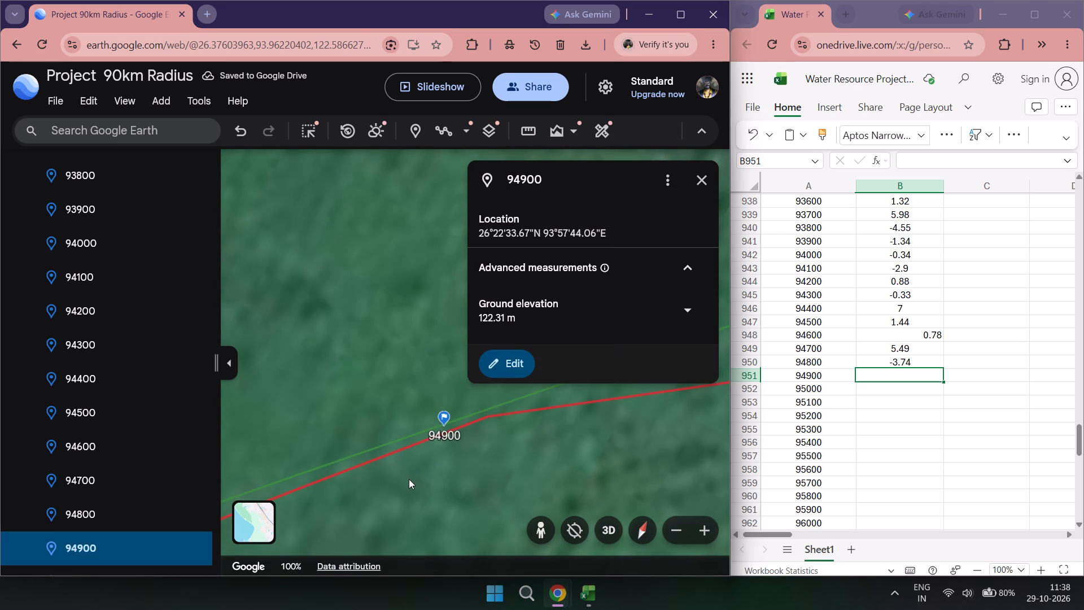
pyautogui.click(536, 128)
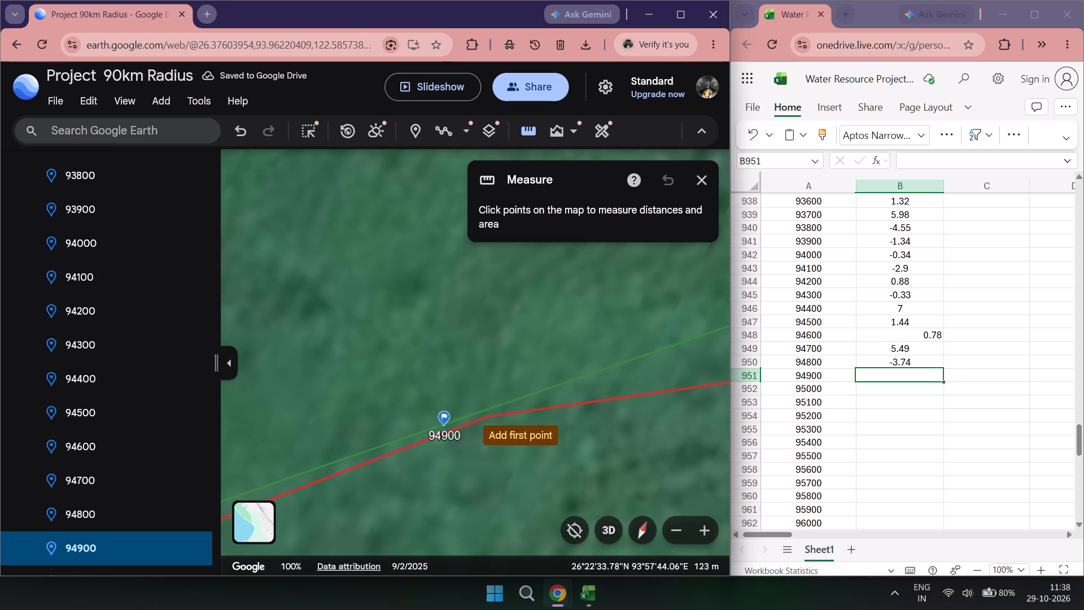
pyautogui.click(445, 425)
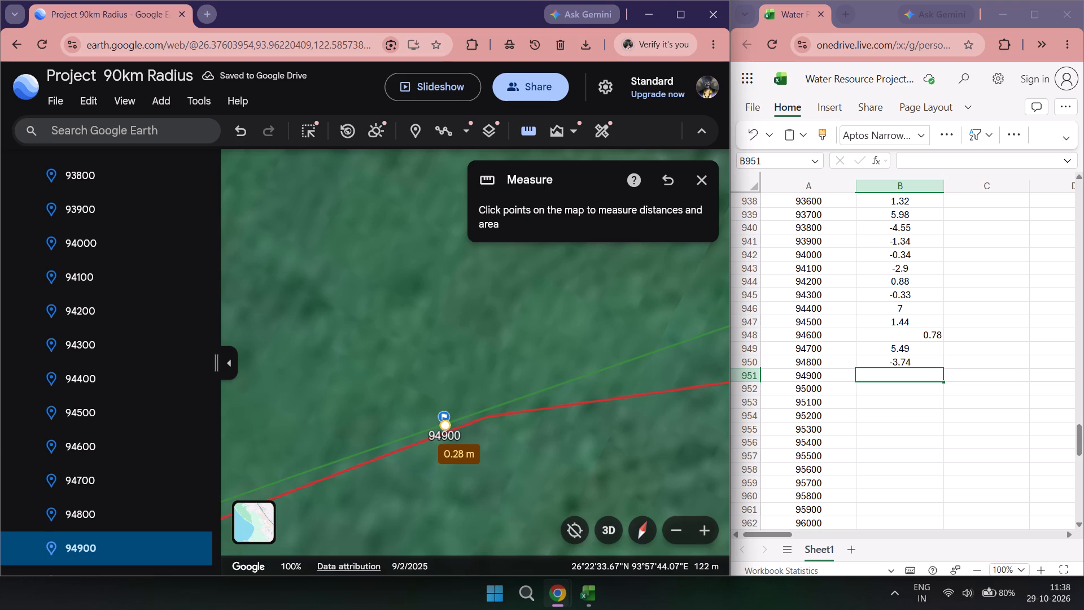
pyautogui.doubleClick(884, 380)
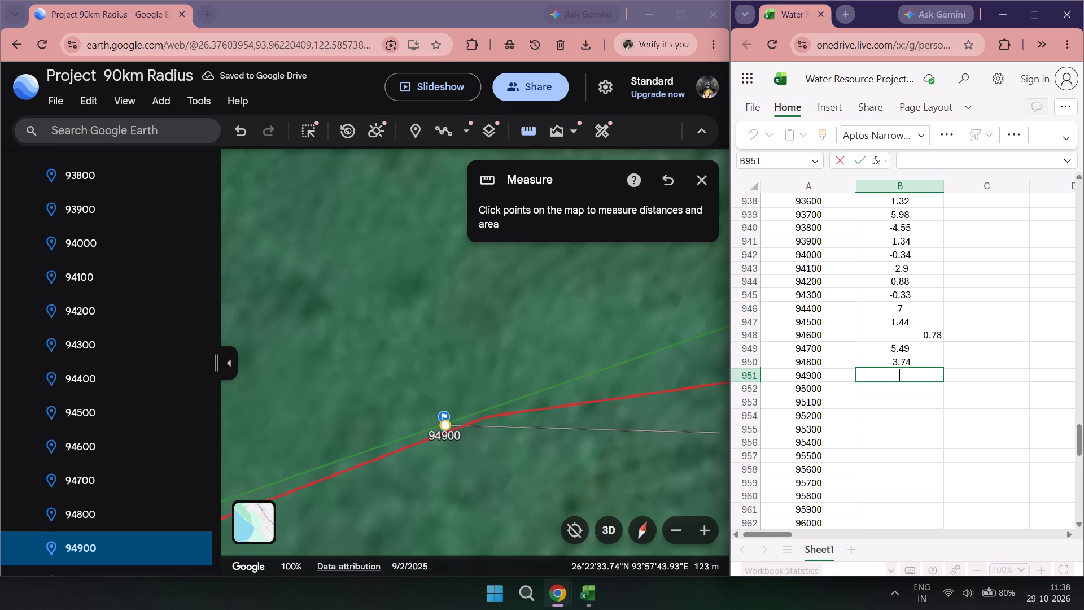
pyautogui.write('-0')
pyautogui.write('.2')
pyautogui.press('7')
pyautogui.doubleClick(908, 391)
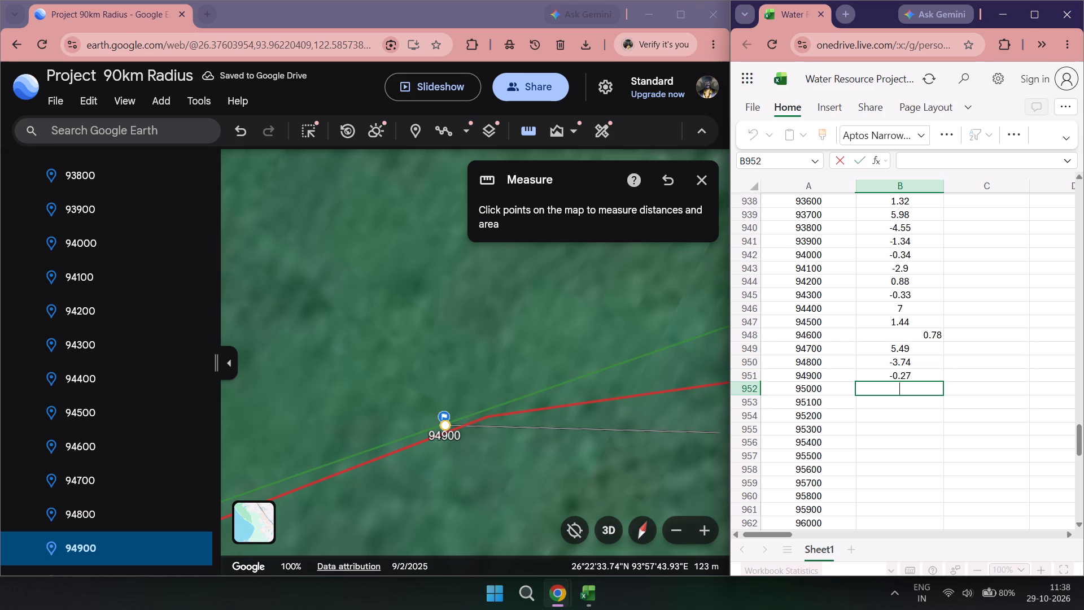
# Measure from the 95000 marker on the green line to the red bank line, and record 3.45 in column B for chainage 95000.
pyautogui.scroll(-3, 97, 527)
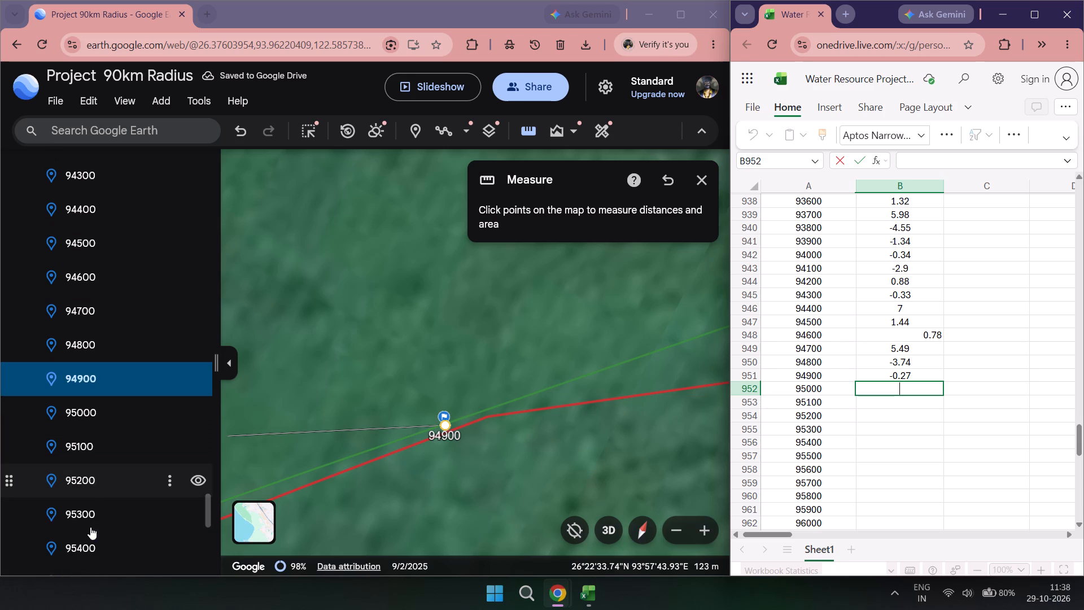
pyautogui.doubleClick(84, 416)
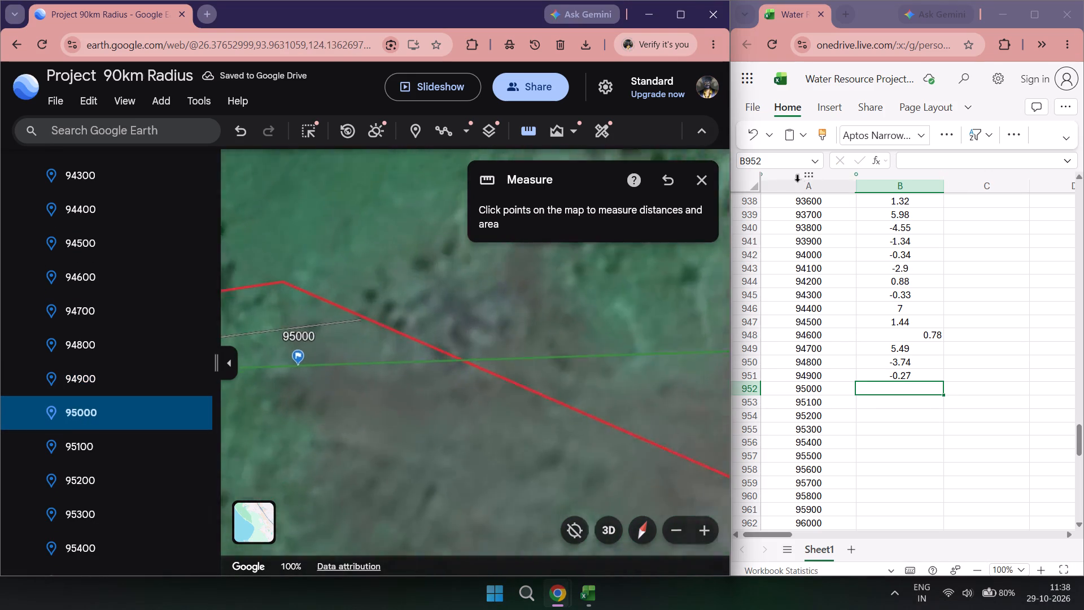
pyautogui.click(710, 181)
pyautogui.moveTo(400, 303); pyautogui.dragTo(499, 265)
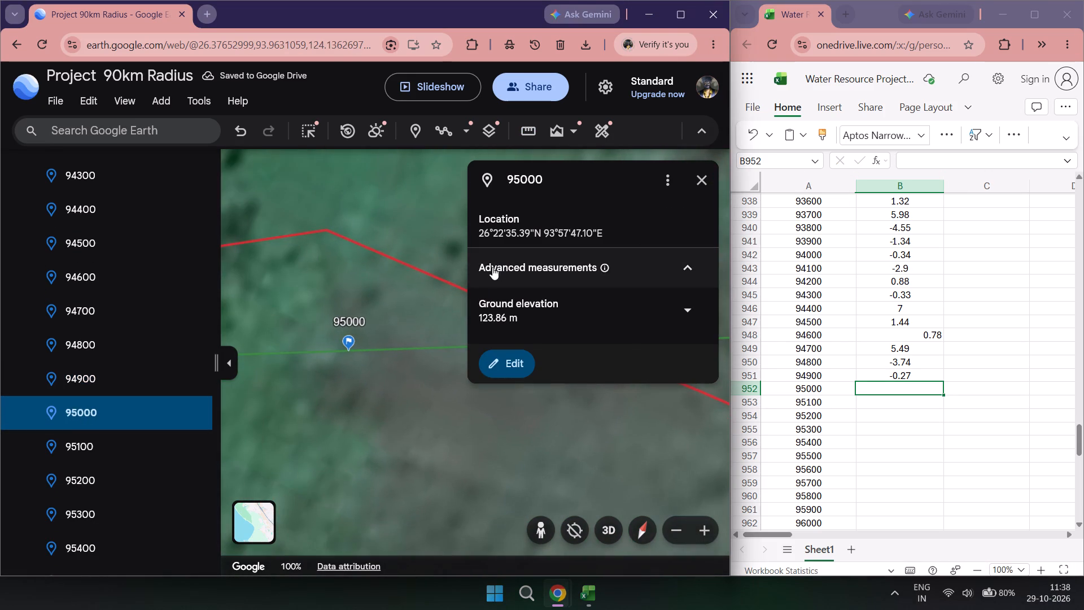
pyautogui.click(418, 134)
pyautogui.click(416, 132)
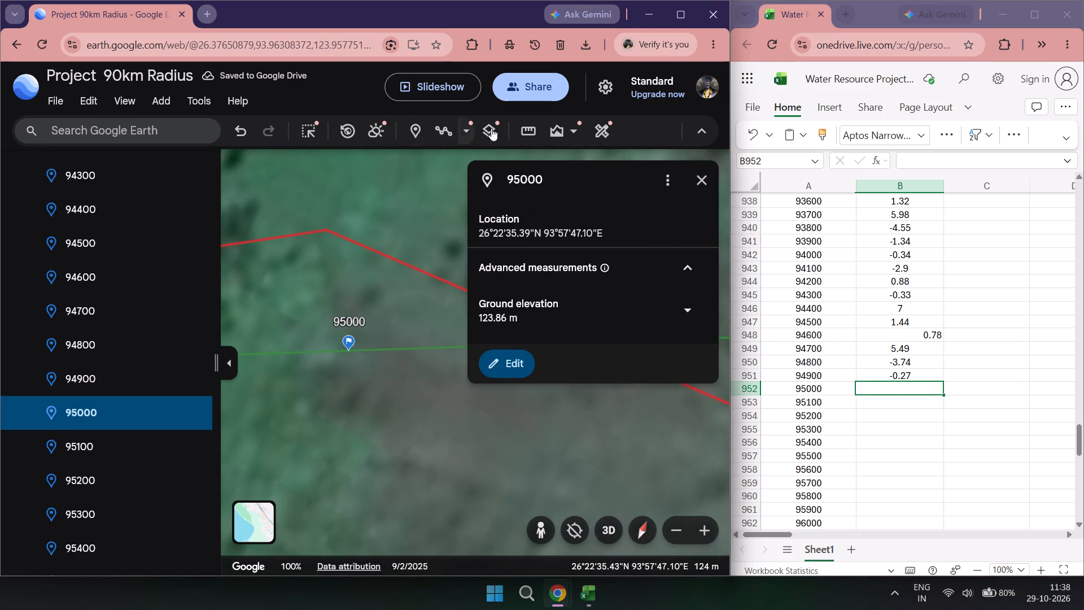
pyautogui.click(524, 132)
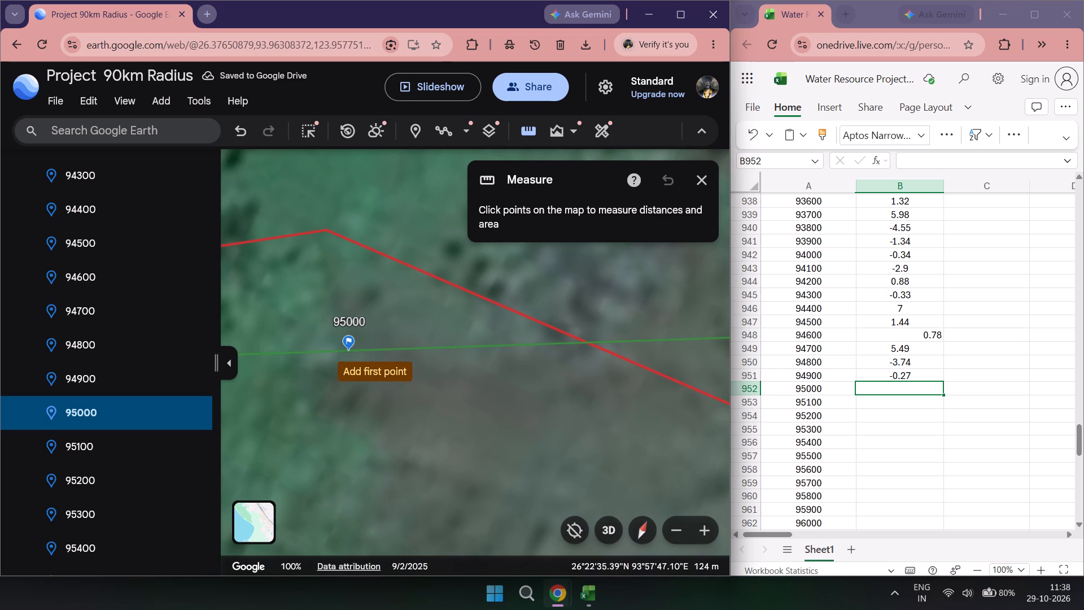
pyautogui.click(349, 351)
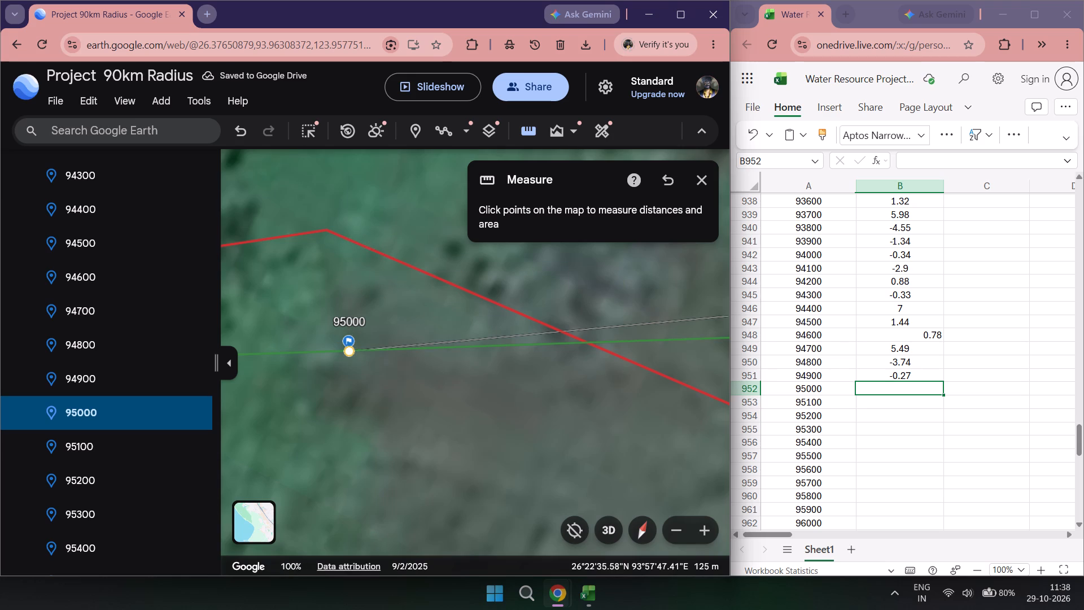
pyautogui.doubleClick(899, 386)
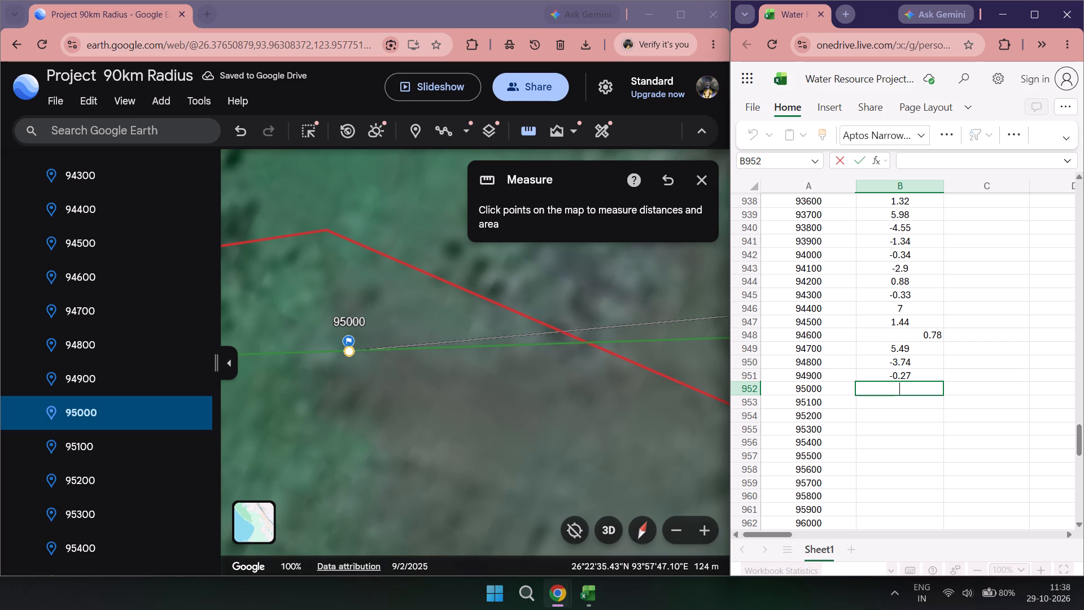
pyautogui.press('3')
pyautogui.write('.45')
pyautogui.click(705, 188)
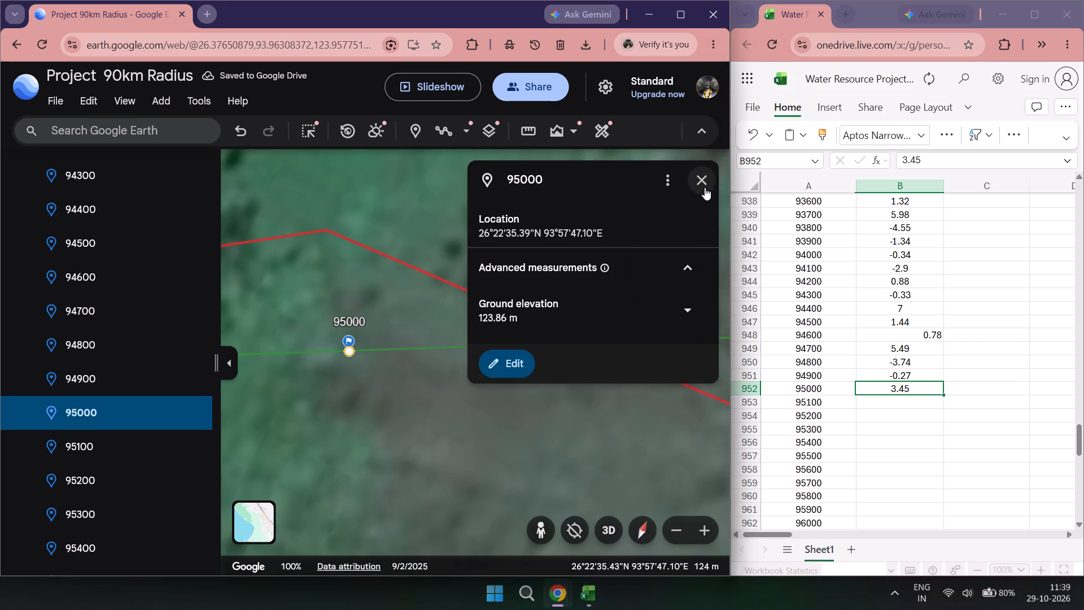
# Measure from the 95100 marker on the green line to the red bank line.
pyautogui.doubleClick(84, 443)
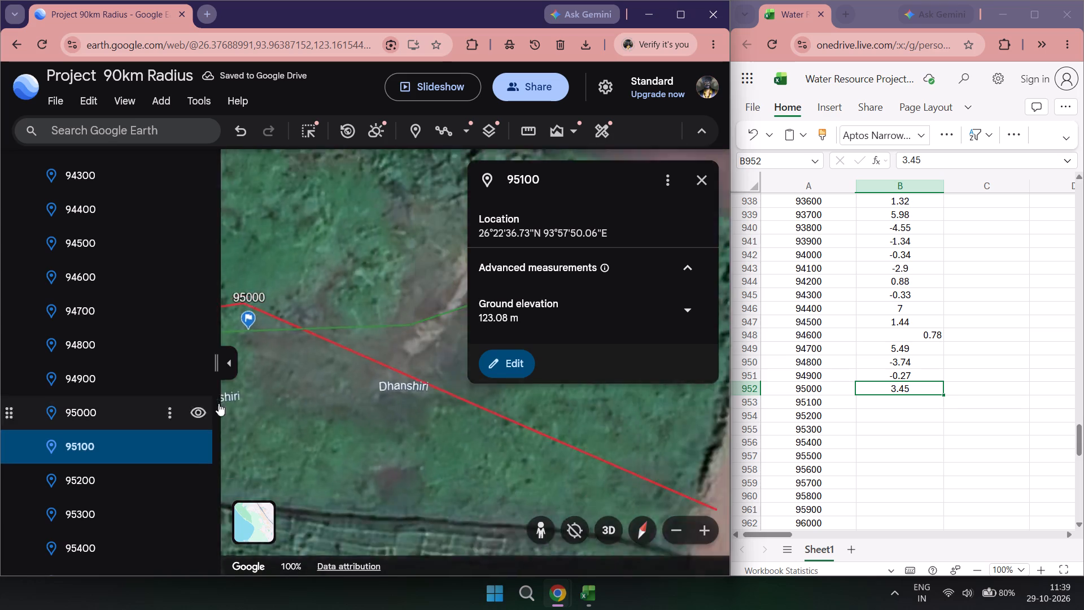
pyautogui.scroll(-5, 368, 461)
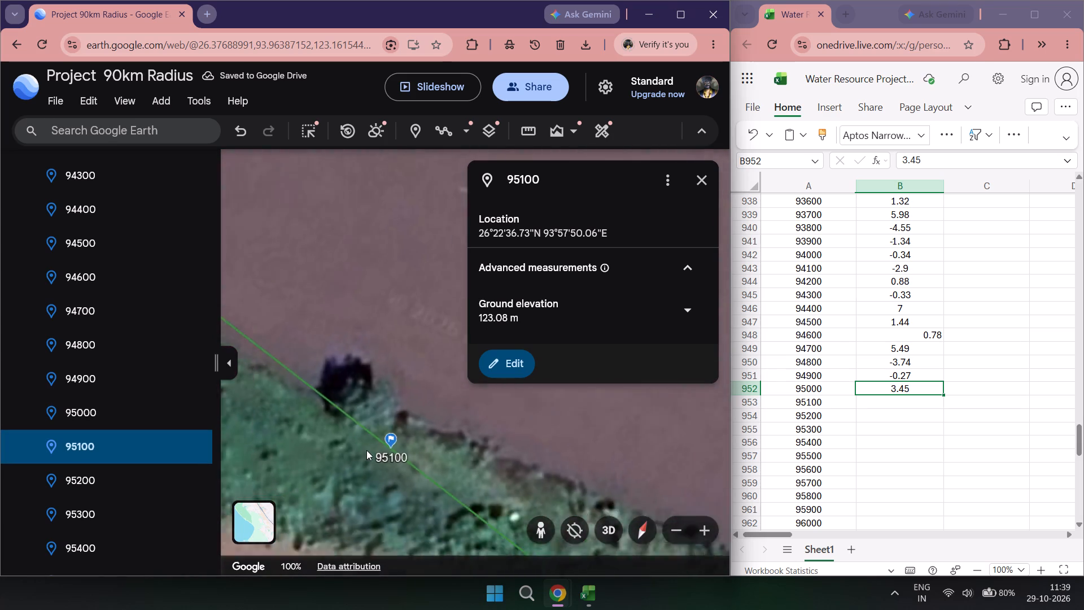
pyautogui.scroll(-3, 366, 450)
pyautogui.moveTo(312, 450); pyautogui.dragTo(342, 342)
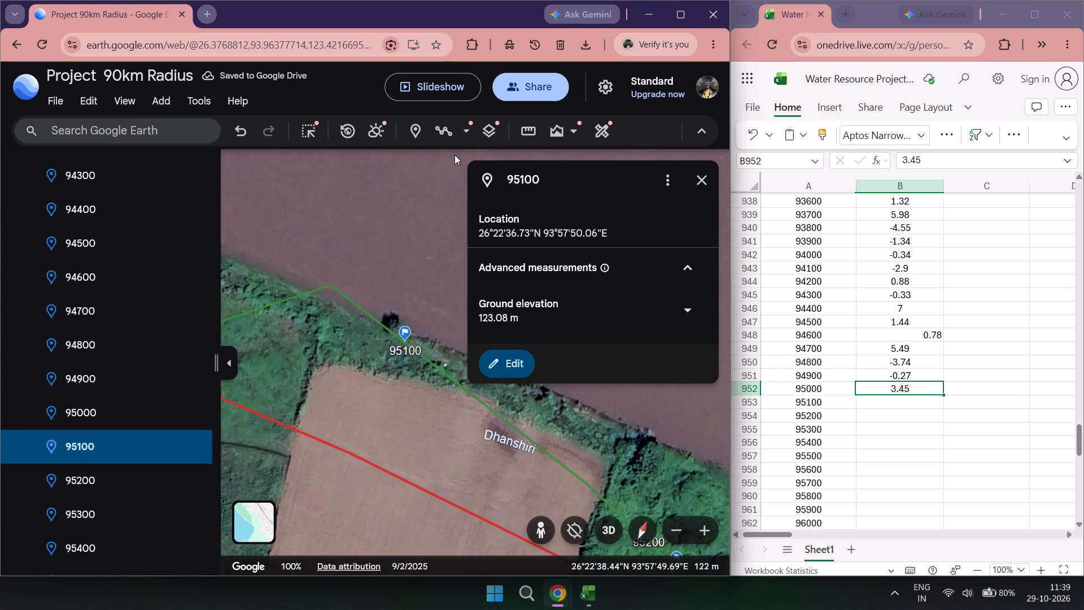
pyautogui.click(532, 128)
pyautogui.scroll(3, 403, 369)
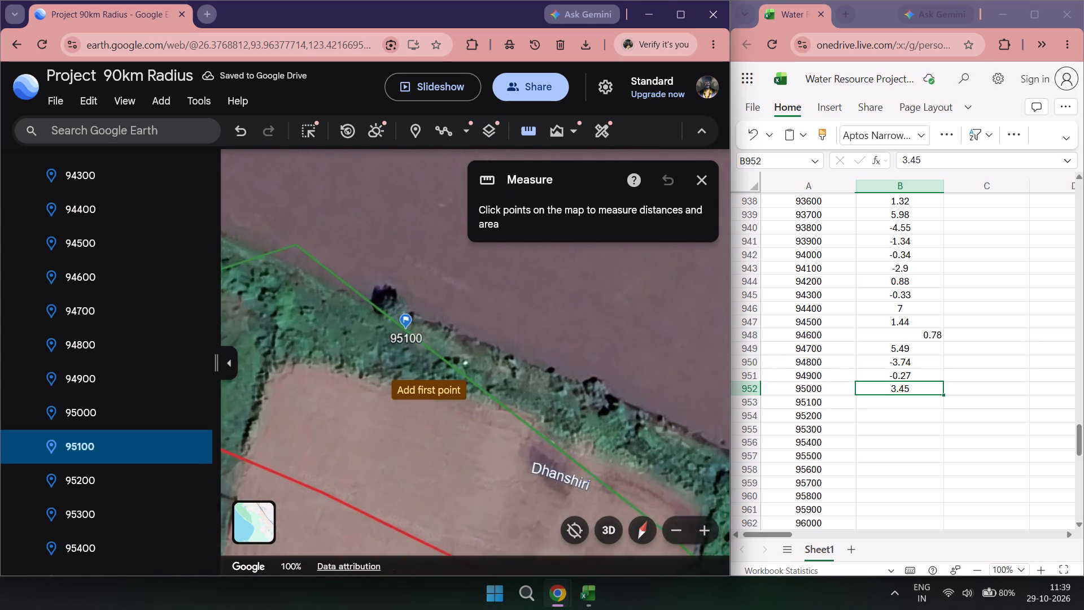
pyautogui.scroll(6, 403, 369)
pyautogui.moveTo(396, 319); pyautogui.dragTo(392, 467)
pyautogui.scroll(3, 392, 415)
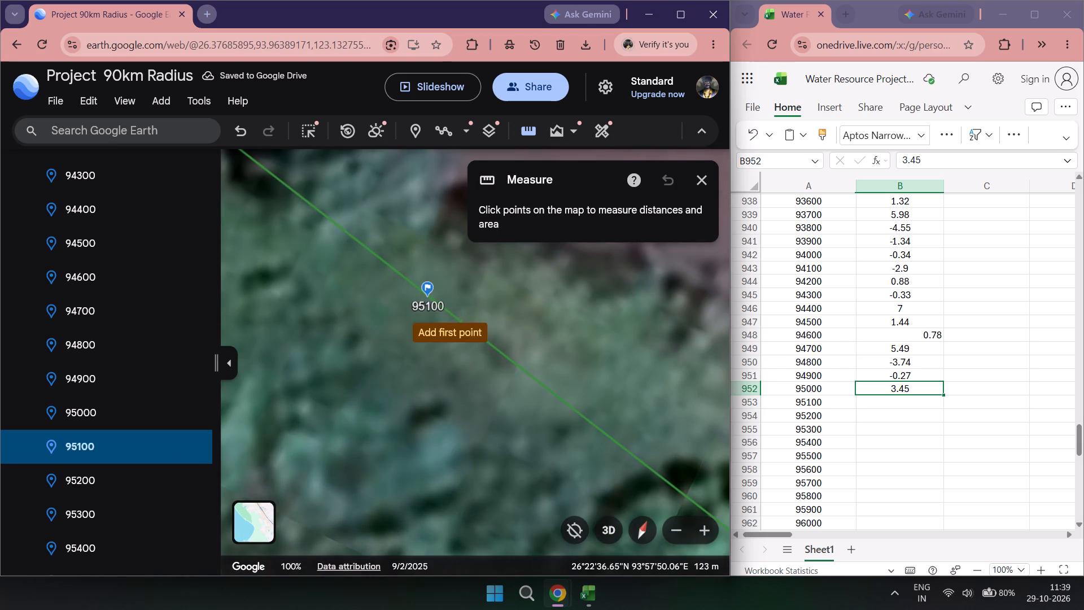
pyautogui.click(430, 295)
pyautogui.scroll(-3, 324, 496)
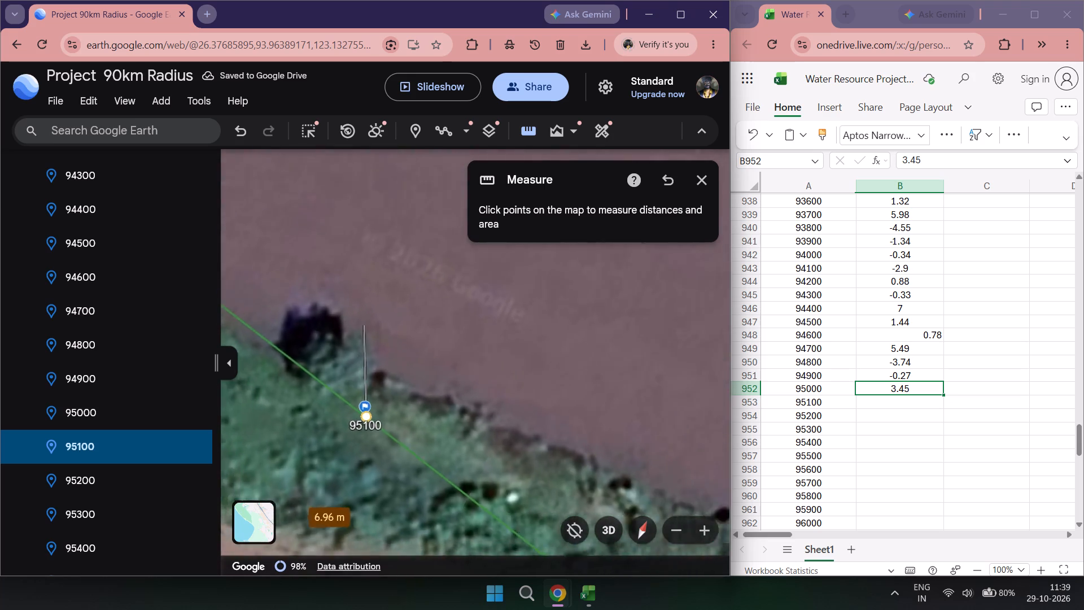
pyautogui.scroll(-3, 320, 496)
pyautogui.moveTo(322, 447); pyautogui.dragTo(415, 264)
pyautogui.moveTo(421, 299); pyautogui.dragTo(364, 406)
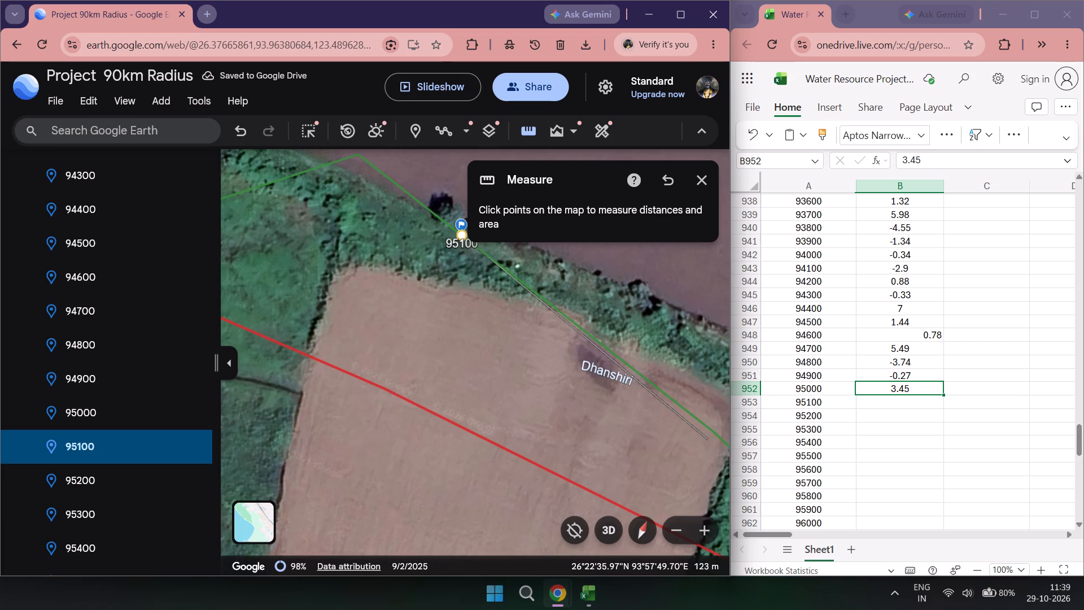
# Record -35.26 in column B for chainage 95100, and close the measurement.
pyautogui.doubleClick(875, 407)
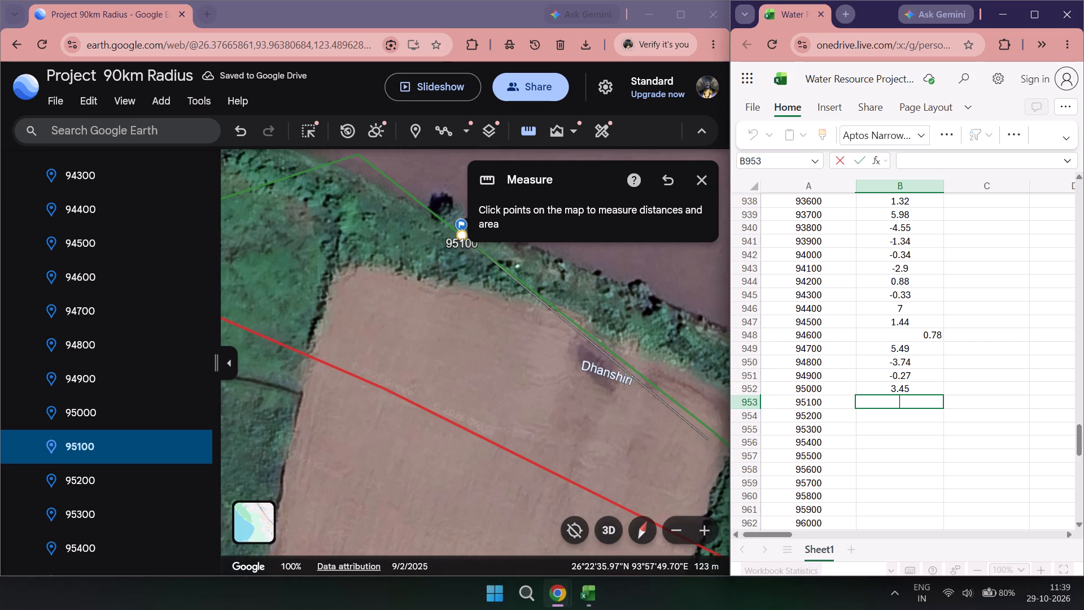
pyautogui.write('-3')
pyautogui.press('5')
pyautogui.write('.26')
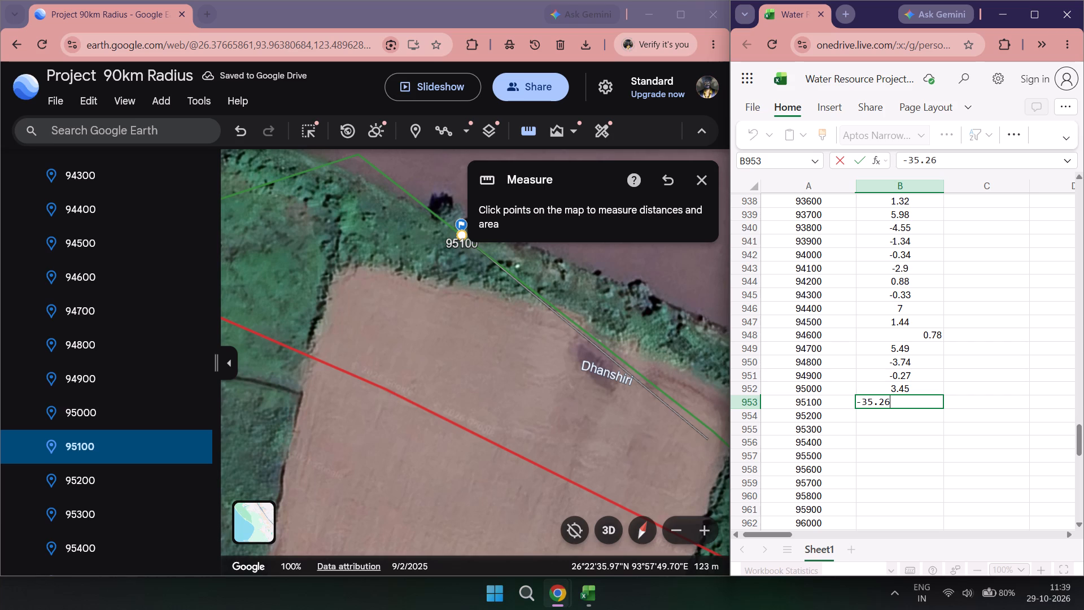
pyautogui.click(904, 410)
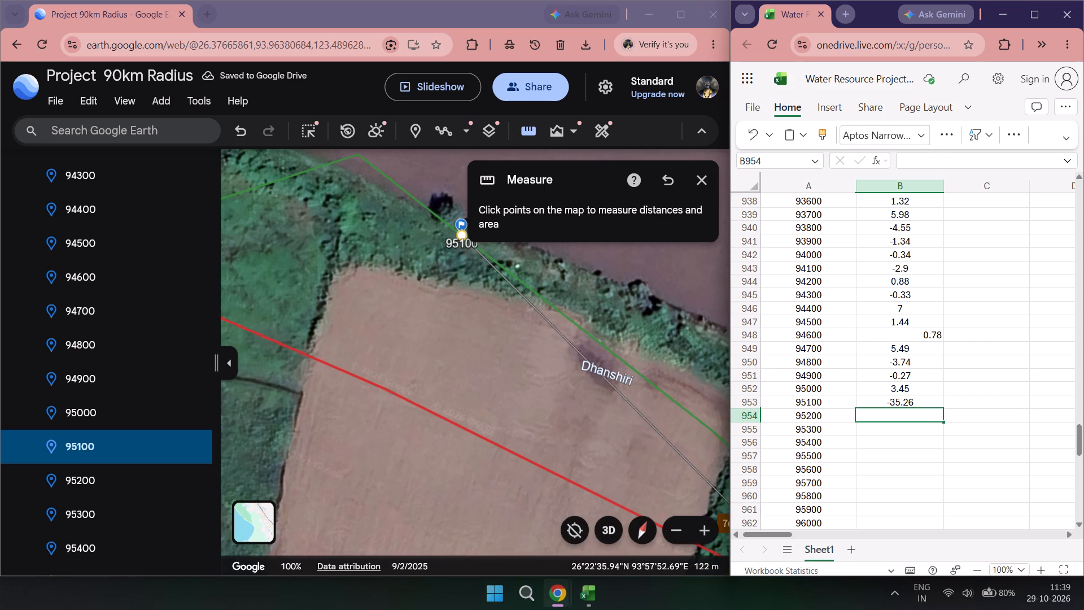
pyautogui.click(703, 184)
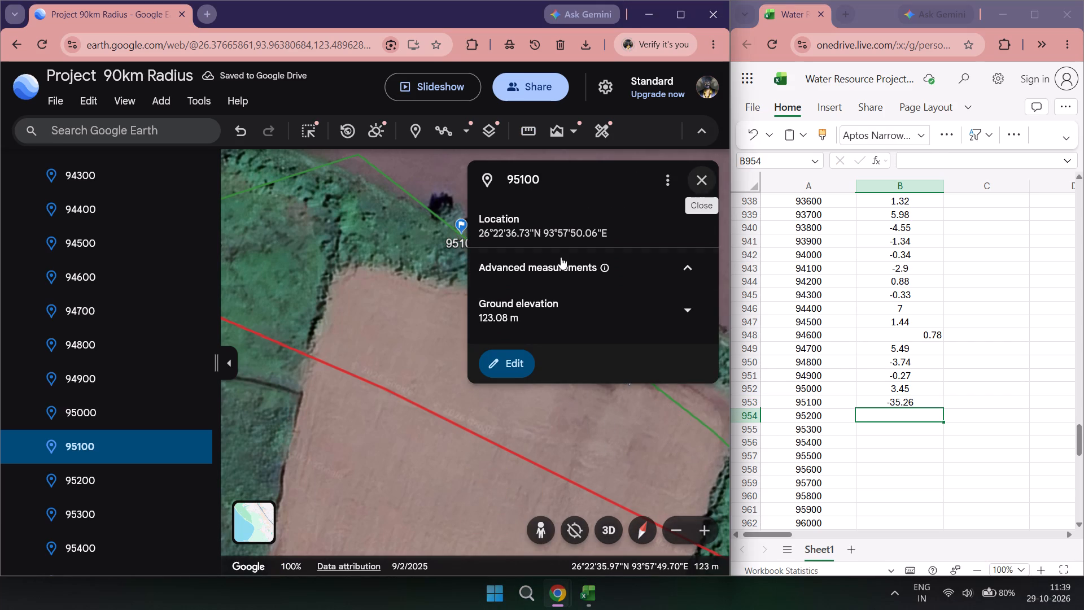
# Go to the 95200 marker on the green line to measure its distance to the red bank line.
pyautogui.doubleClick(123, 474)
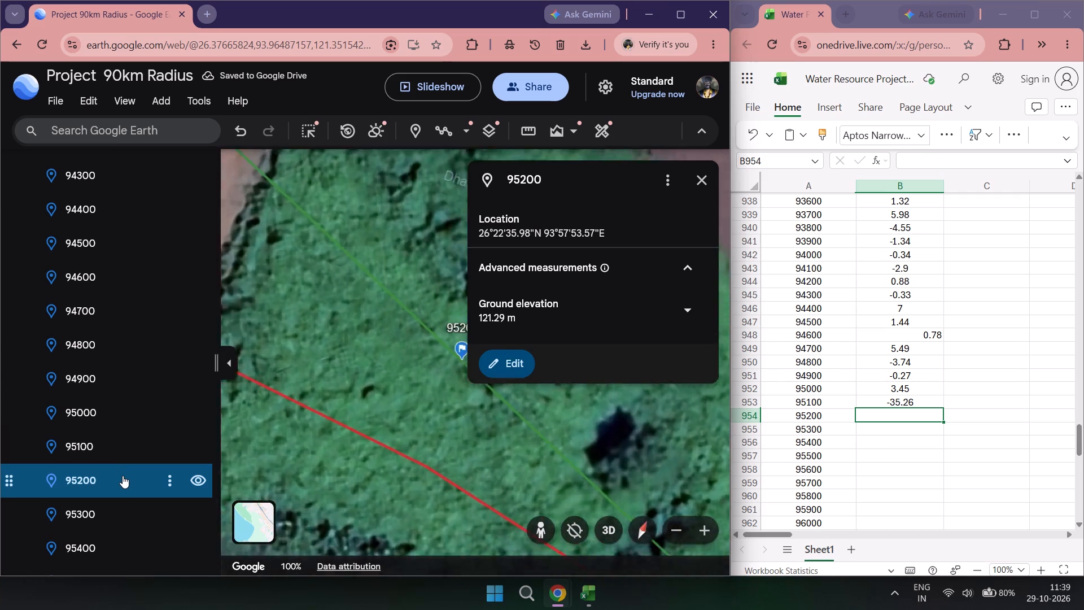
pyautogui.moveTo(272, 476); pyautogui.dragTo(379, 396)
pyautogui.scroll(-2, 366, 412)
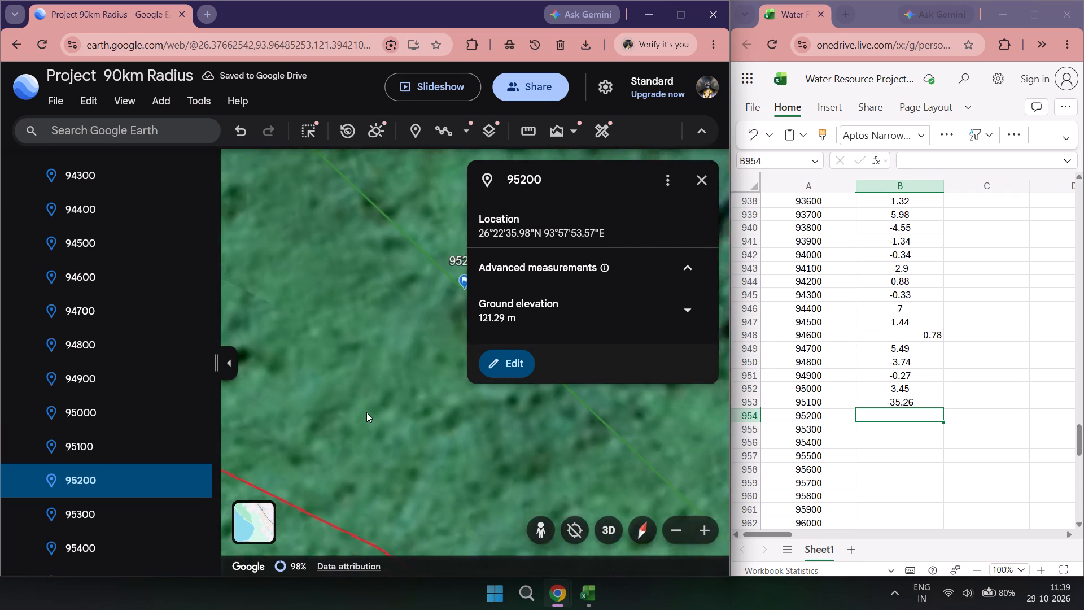
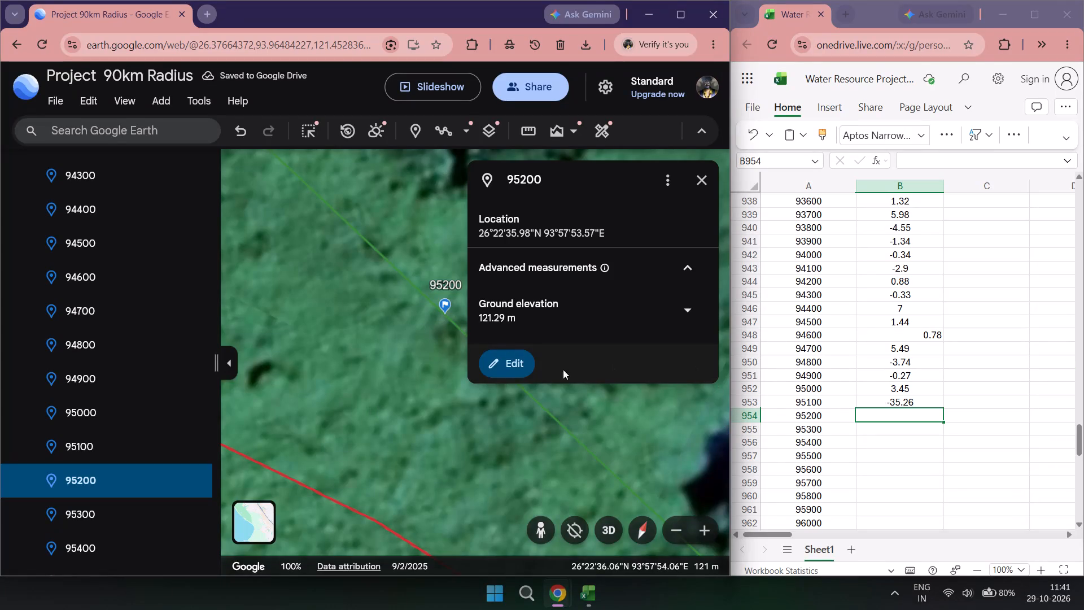
# Measure from the 95200 marker on the green line to the red bank line.
pyautogui.click(529, 138)
pyautogui.moveTo(444, 332); pyautogui.dragTo(448, 337, button='right')
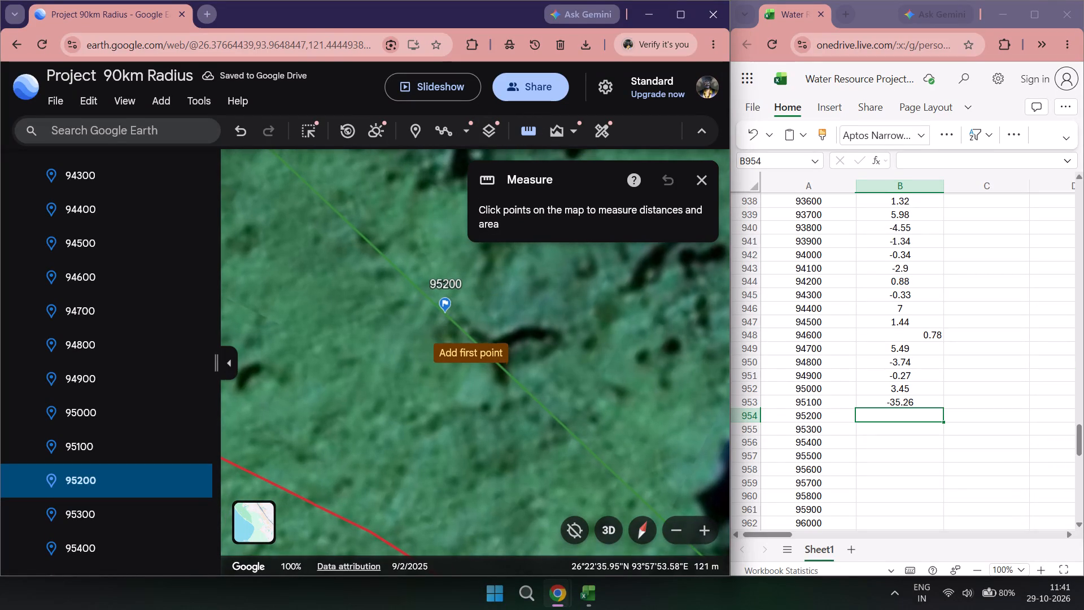
pyautogui.moveTo(442, 334); pyautogui.dragTo(431, 424, button='right')
pyautogui.scroll(-3, 454, 348)
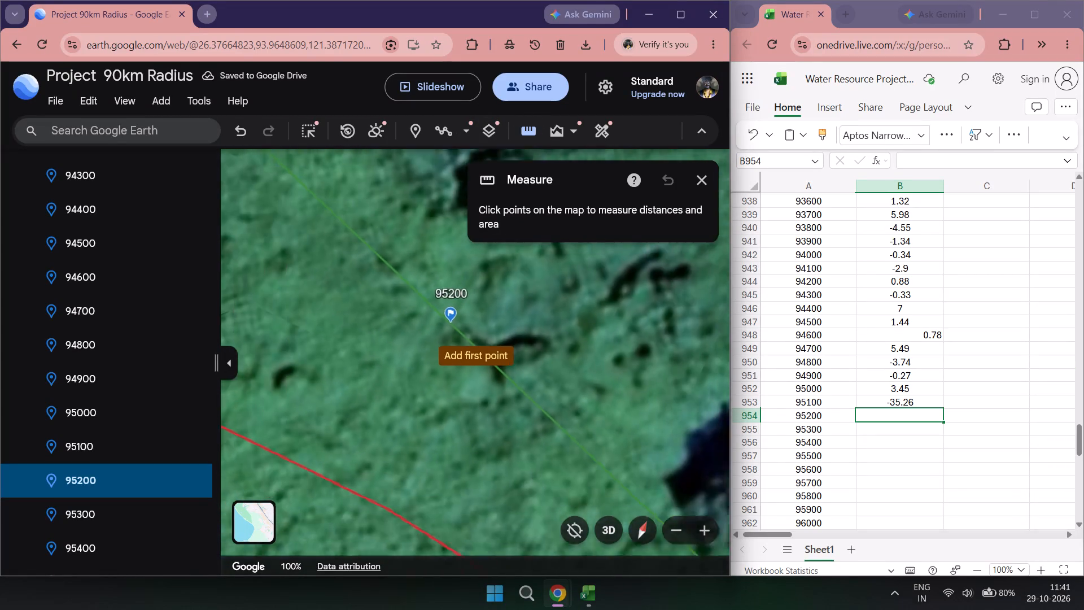
pyautogui.scroll(9, 450, 333)
pyautogui.moveTo(450, 333); pyautogui.dragTo(447, 378, button='right')
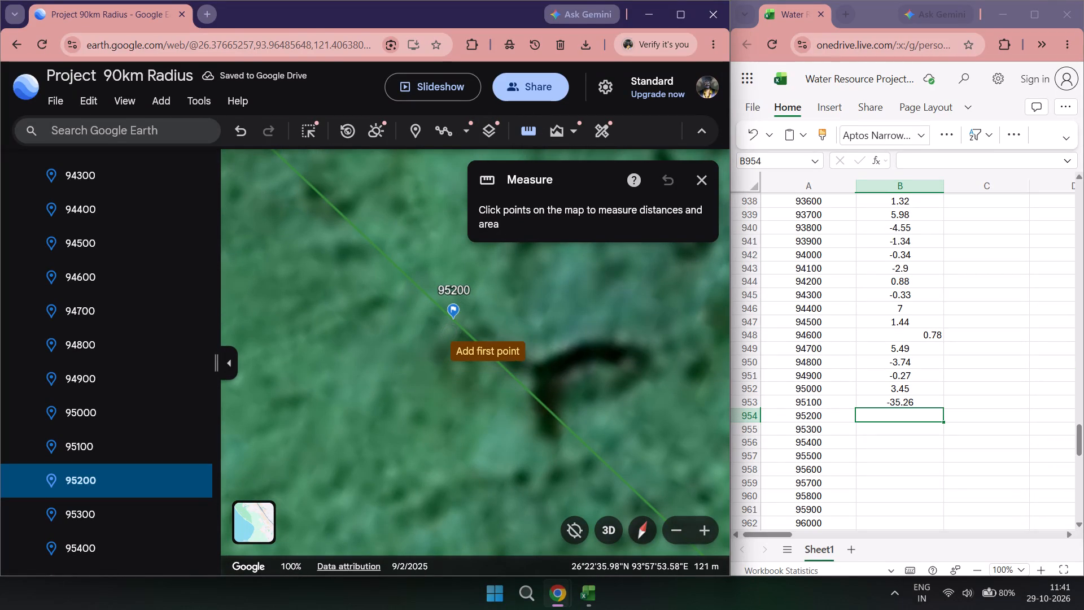
pyautogui.click(453, 320)
pyautogui.scroll(-4, 532, 330)
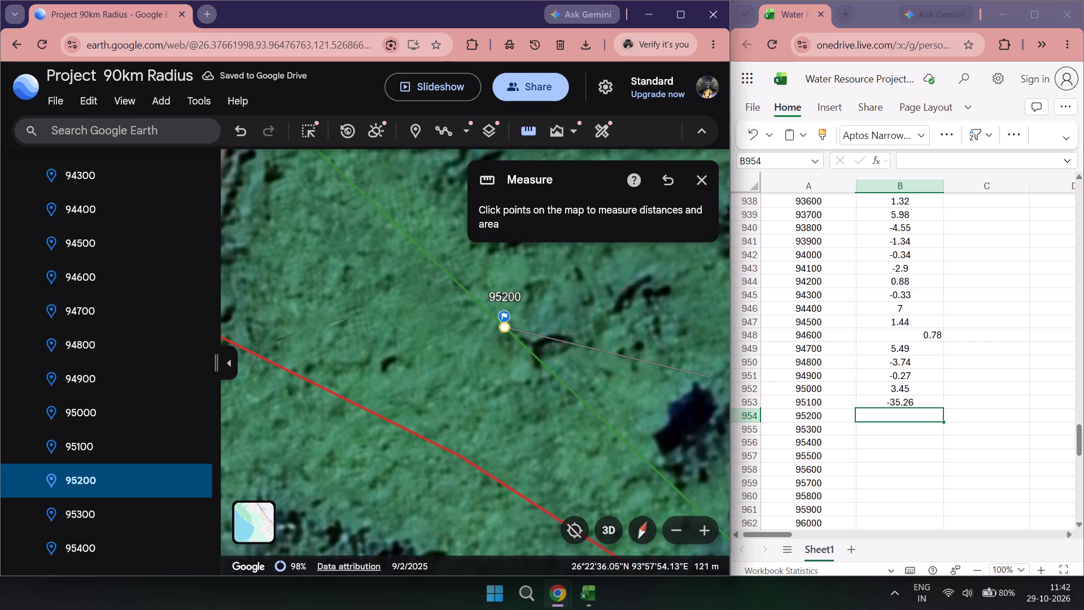
pyautogui.press('-')
# Record -12.15 in column B for chainage 95200, and close the measurement.
pyautogui.doubleClick(922, 420)
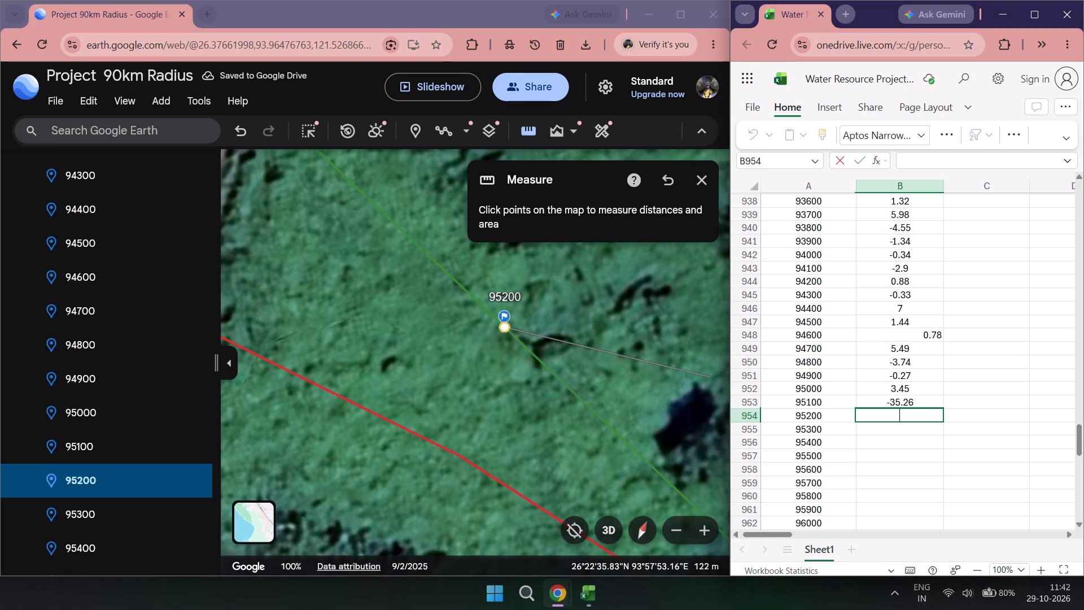
pyautogui.write('-12.1')
pyautogui.press('5')
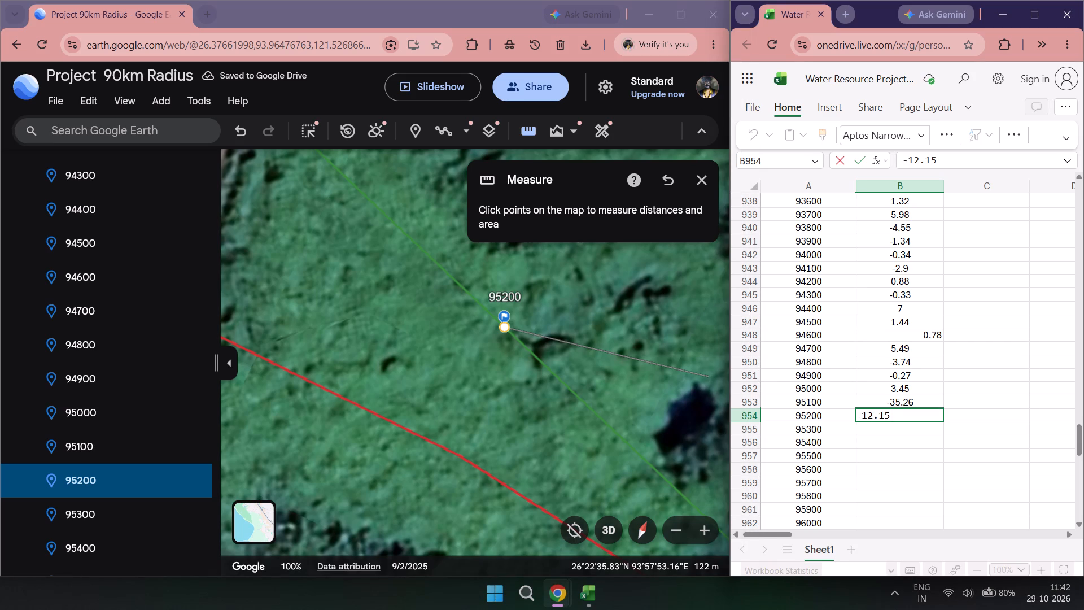
pyautogui.click(878, 432)
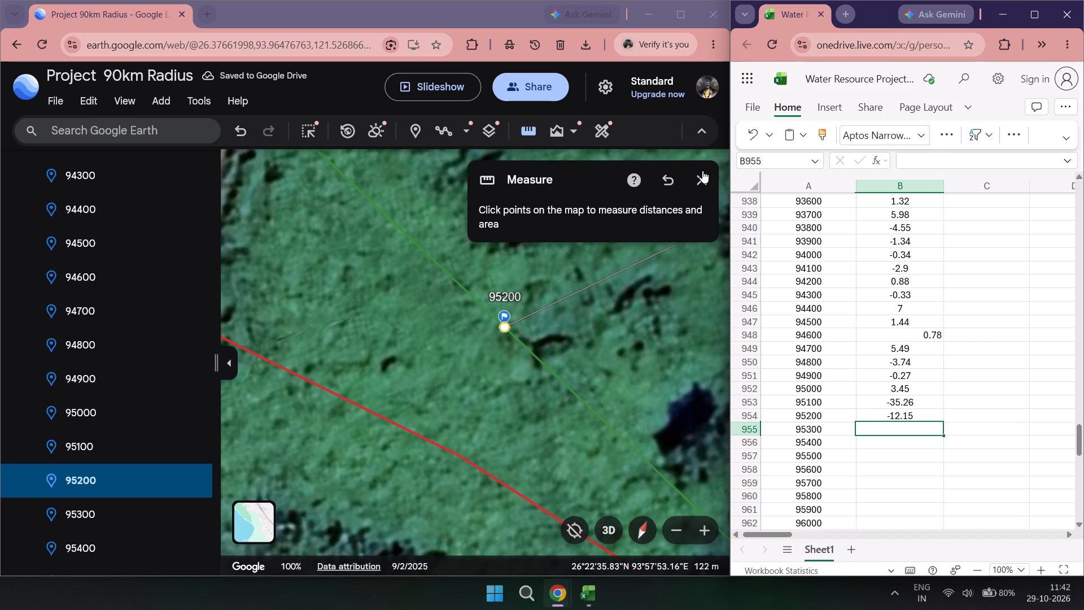
pyautogui.click(702, 171)
# Go to the 95300 marker on the green line.
pyautogui.doubleClick(129, 503)
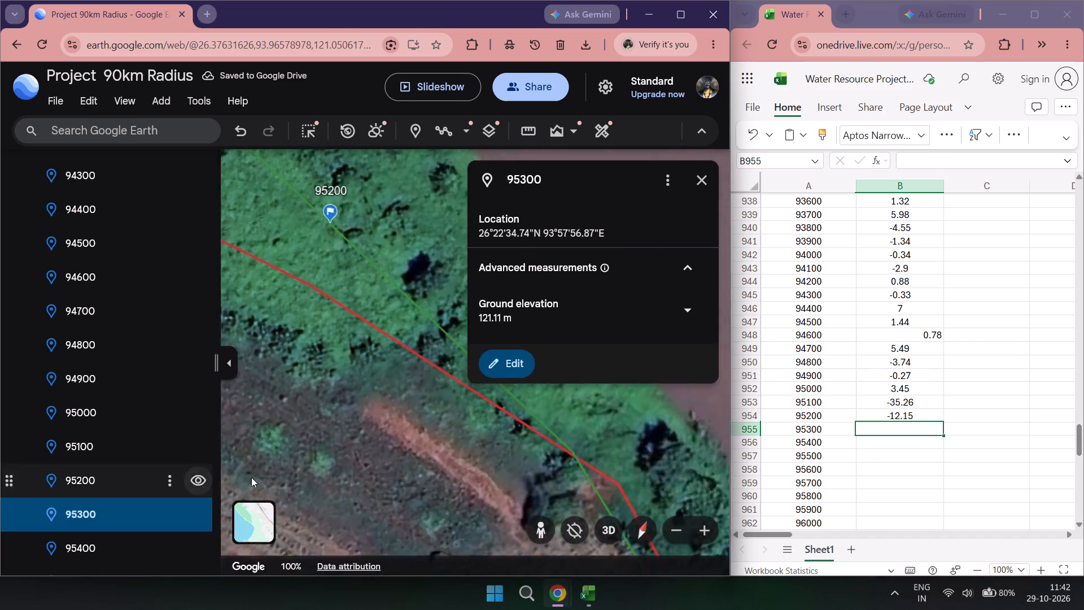
# Measure from the 95300 marker on the green line to the red bank line.
pyautogui.scroll(2, 382, 250)
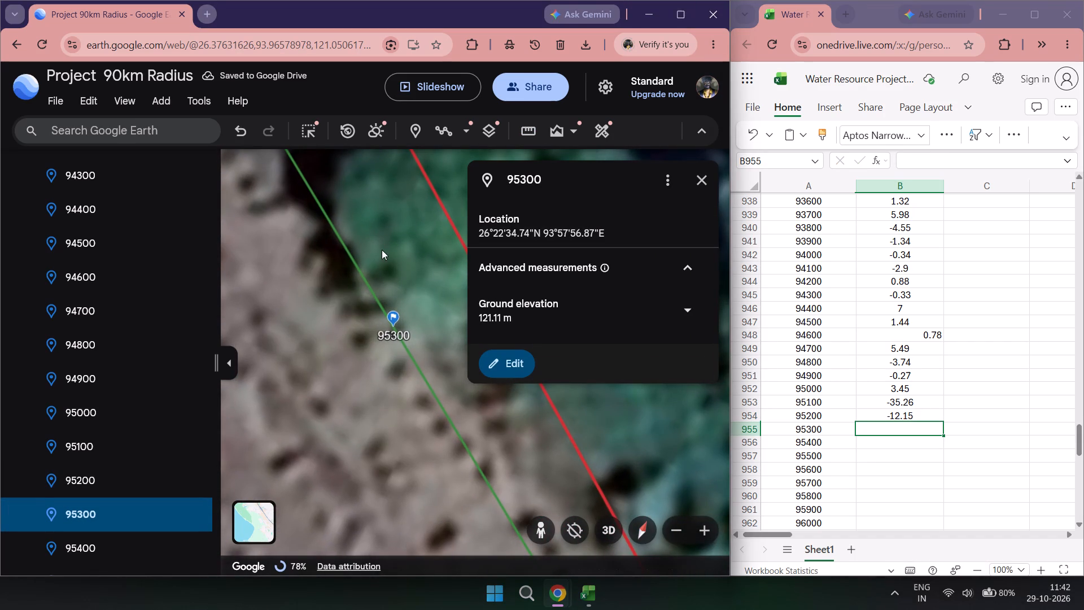
pyautogui.click(528, 126)
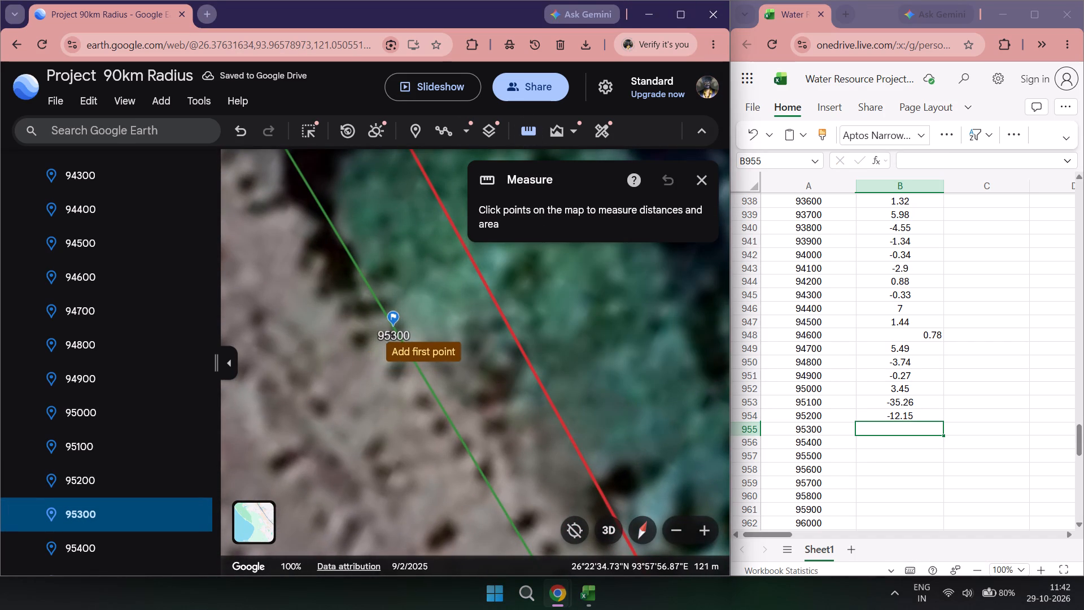
pyautogui.click(394, 328)
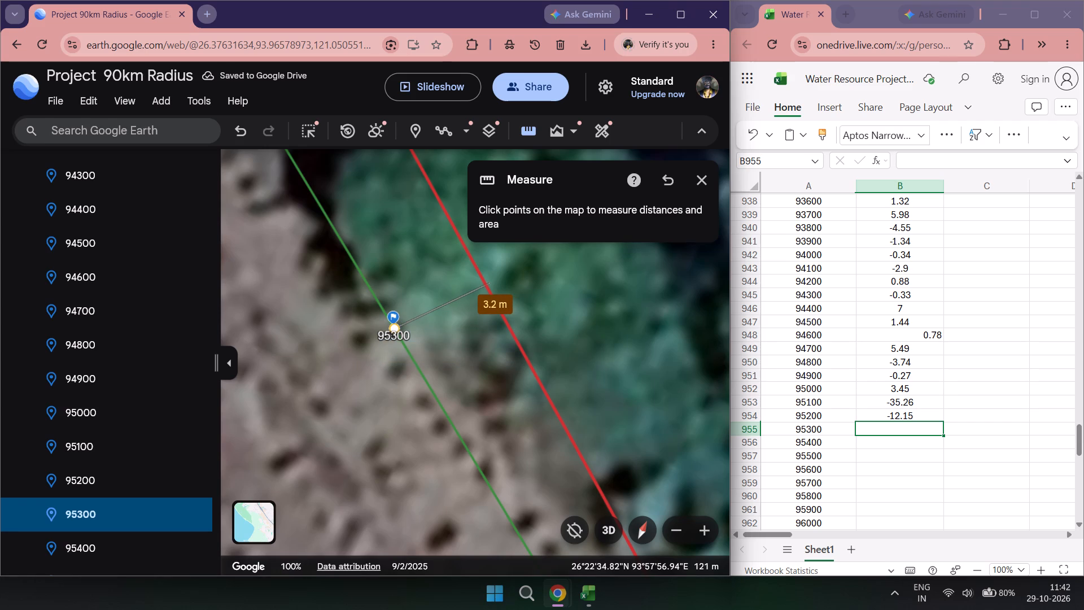
# Record 3.2 in column B for chainage 95300.
pyautogui.doubleClick(913, 433)
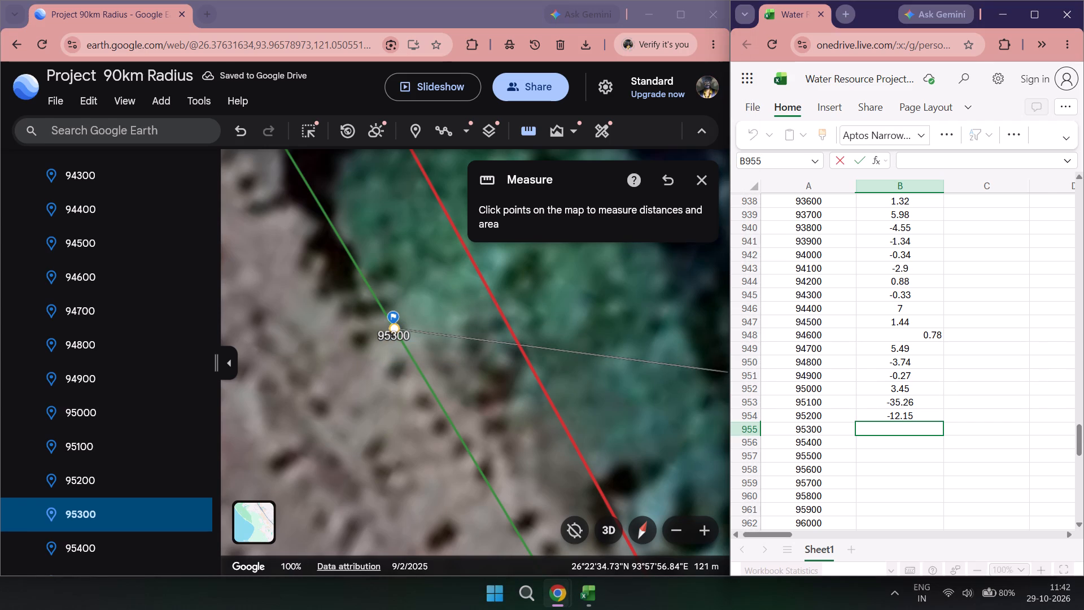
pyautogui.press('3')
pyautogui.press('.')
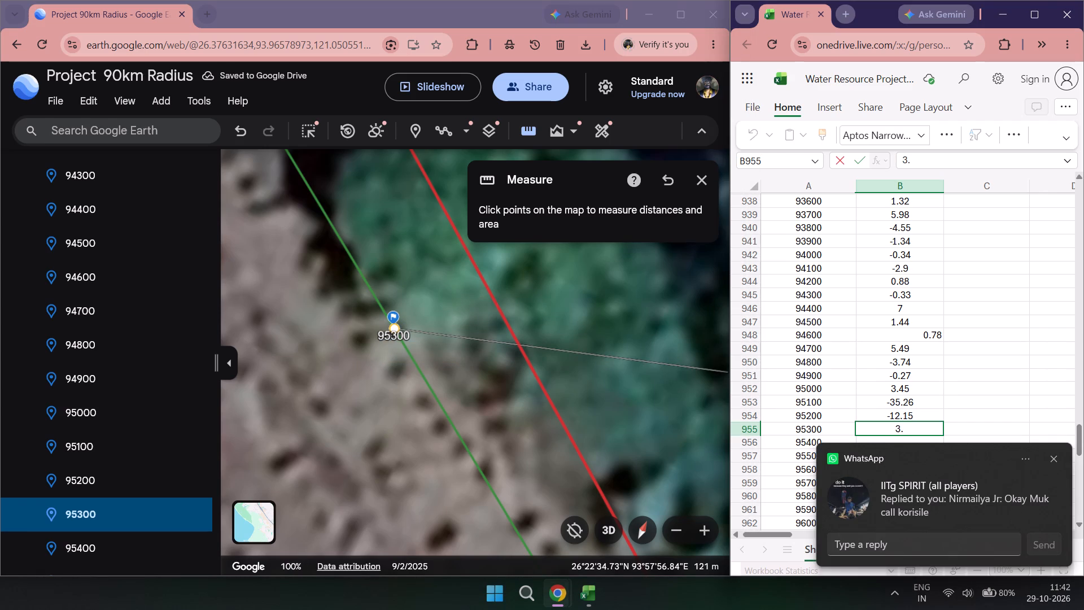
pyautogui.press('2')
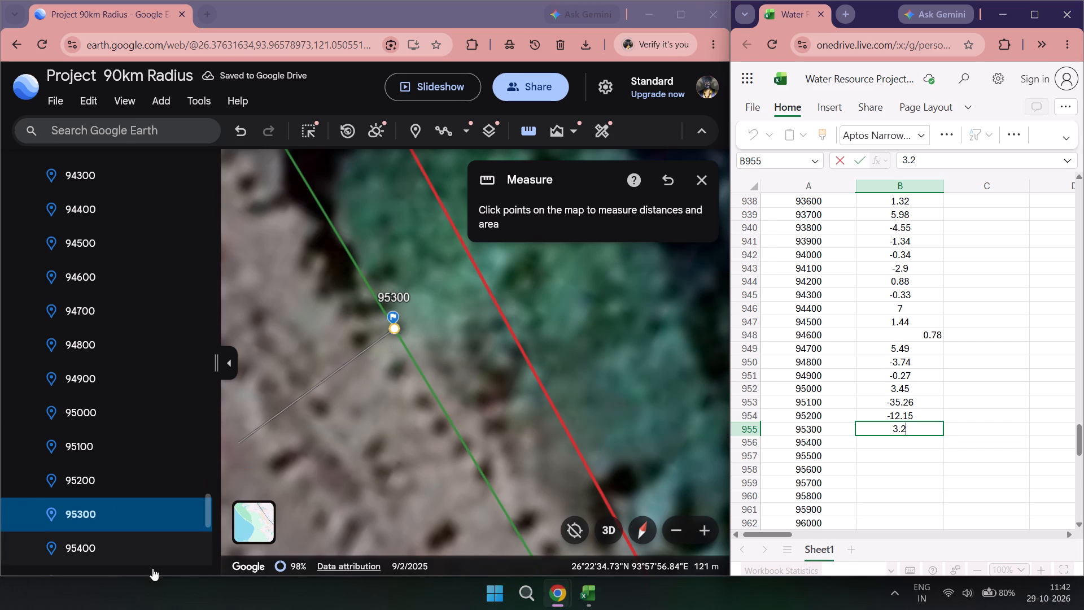
# Go to the 95400 marker and start a new measurement from it on the green line to the red bank line.
pyautogui.doubleClick(115, 554)
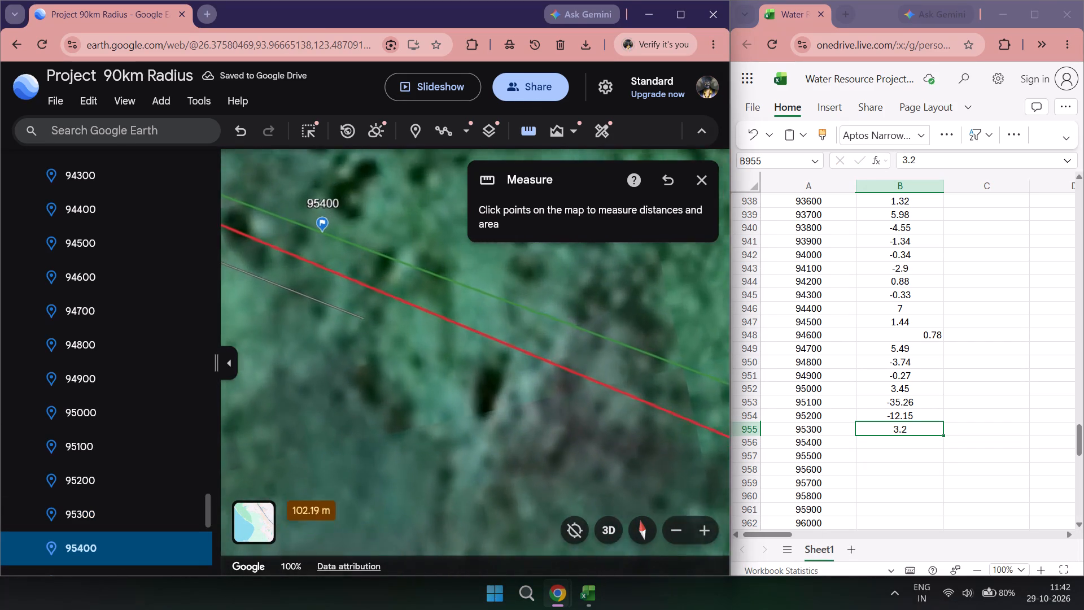
pyautogui.click(699, 182)
pyautogui.moveTo(356, 242); pyautogui.dragTo(408, 276)
pyautogui.click(526, 136)
pyautogui.scroll(2, 364, 282)
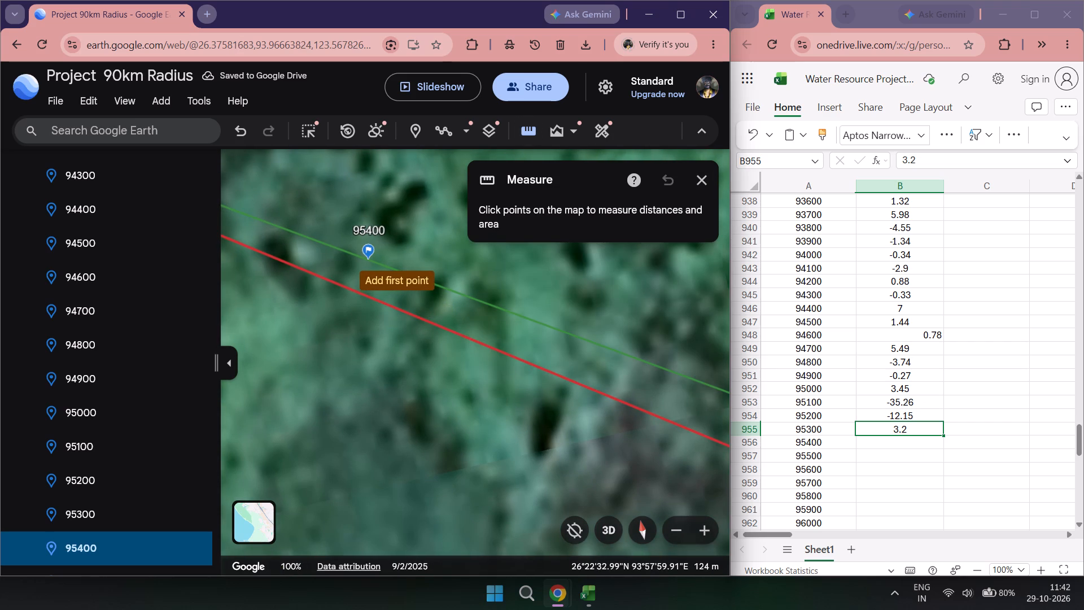
pyautogui.click(370, 259)
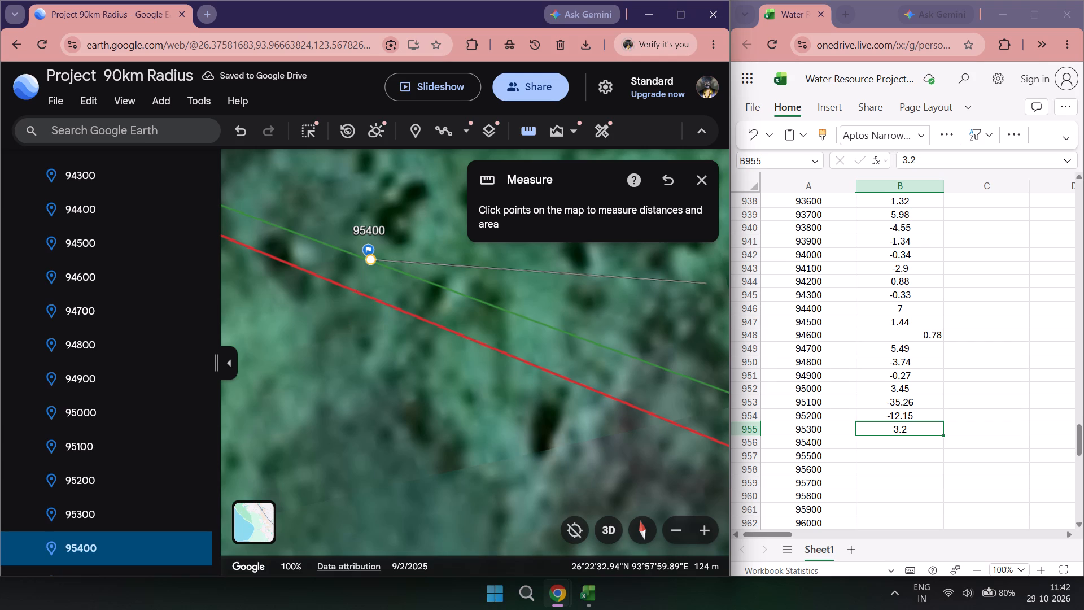
# Open the column B cell for chainage 95400 for entry.
pyautogui.doubleClick(876, 438)
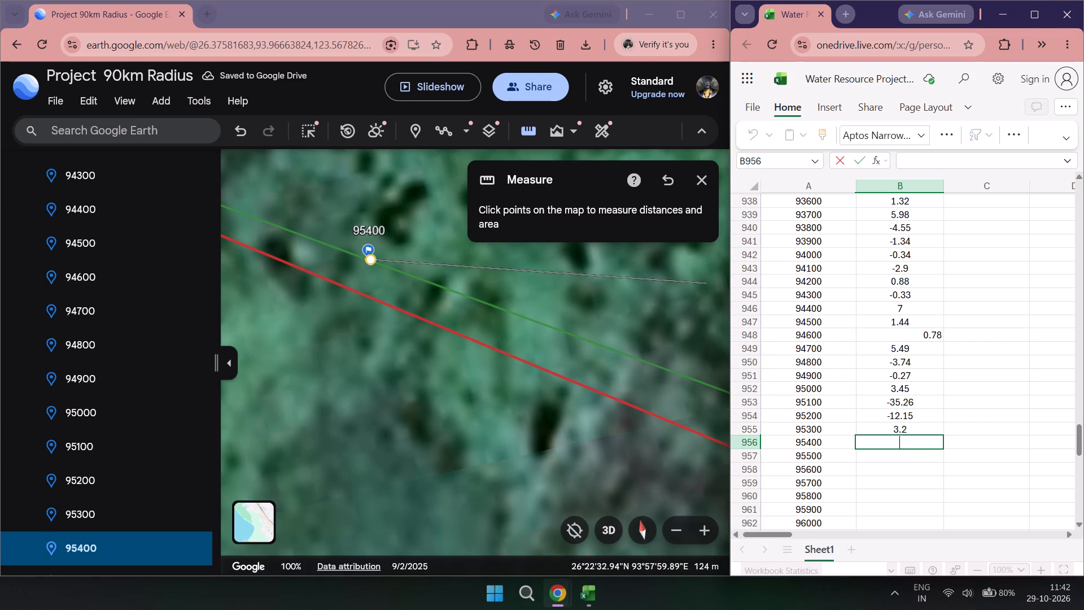
# Record -1.1 in column B for chainage 95400.
pyautogui.write('-1.1')
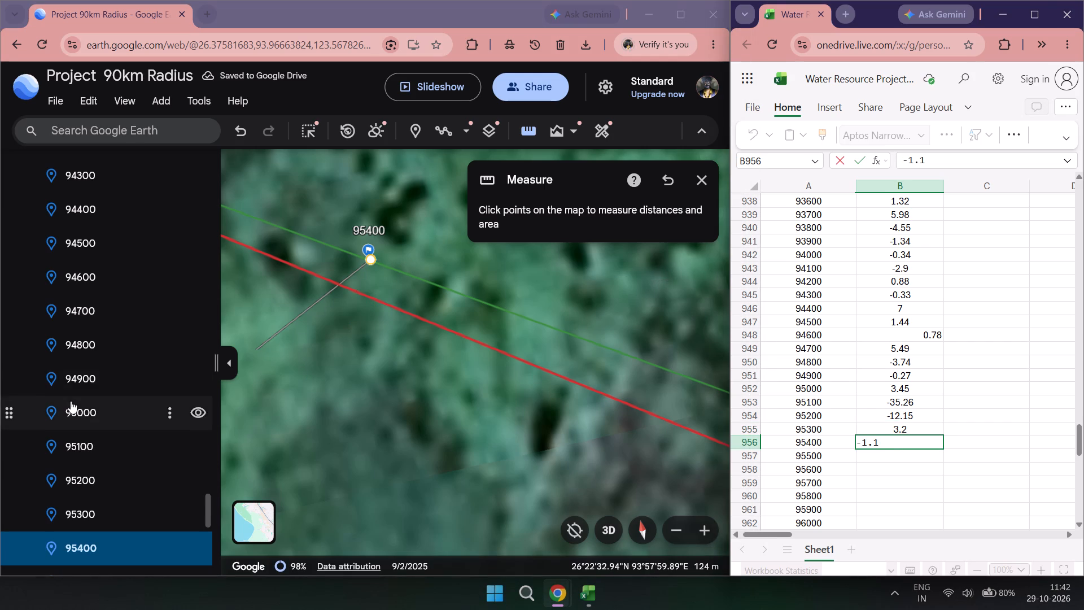
# Go to the 95500 marker and measure from it on the green line to the red bank line.
pyautogui.scroll(-3, 71, 401)
pyautogui.doubleClick(120, 409)
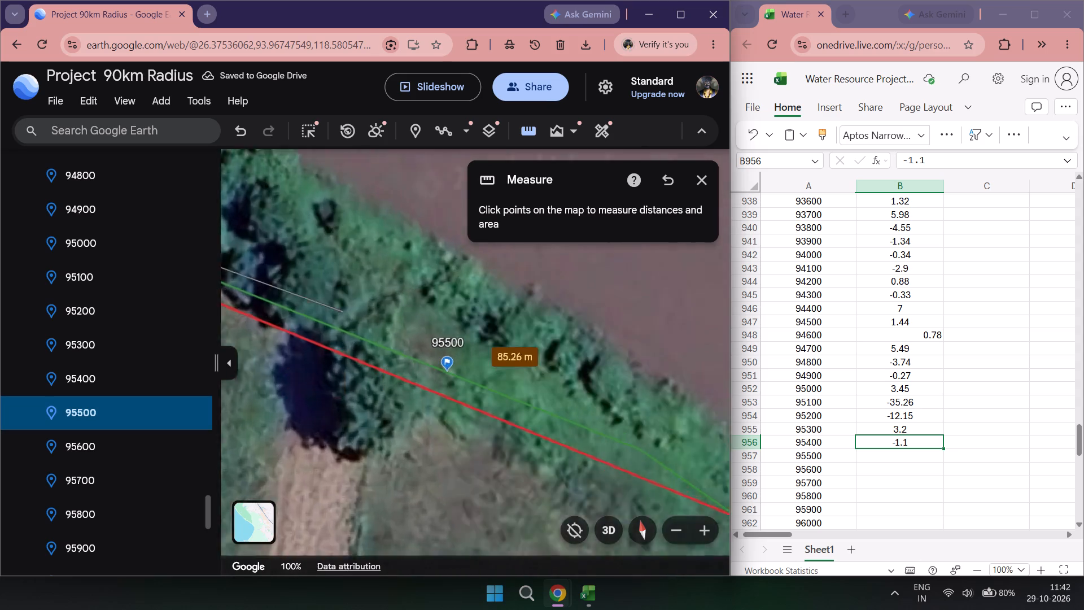
pyautogui.click(709, 182)
pyautogui.moveTo(405, 355); pyautogui.dragTo(436, 310)
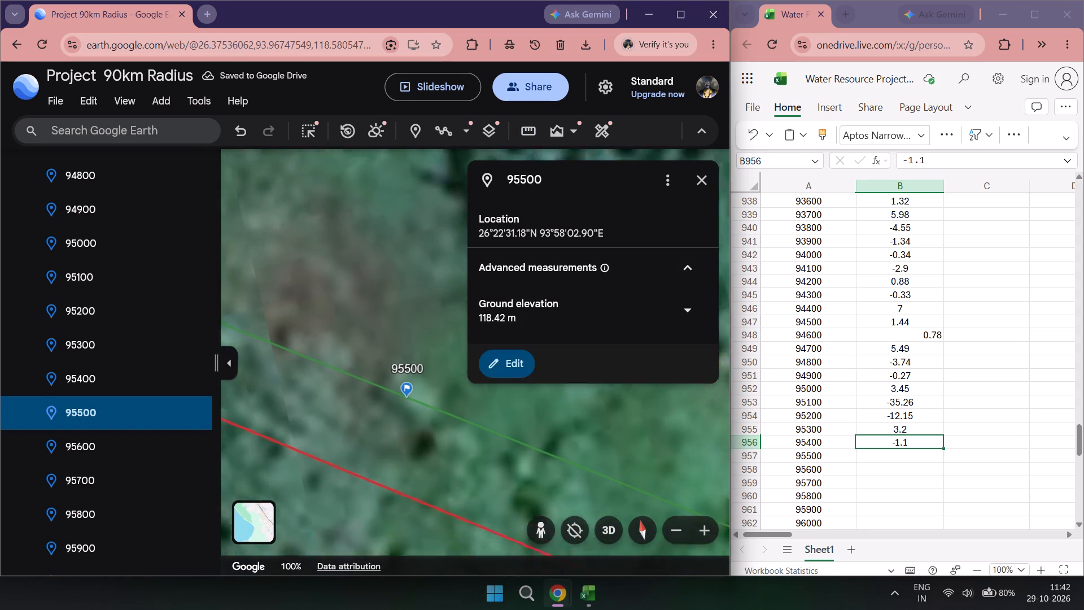
pyautogui.moveTo(436, 310); pyautogui.dragTo(442, 304)
pyautogui.click(531, 135)
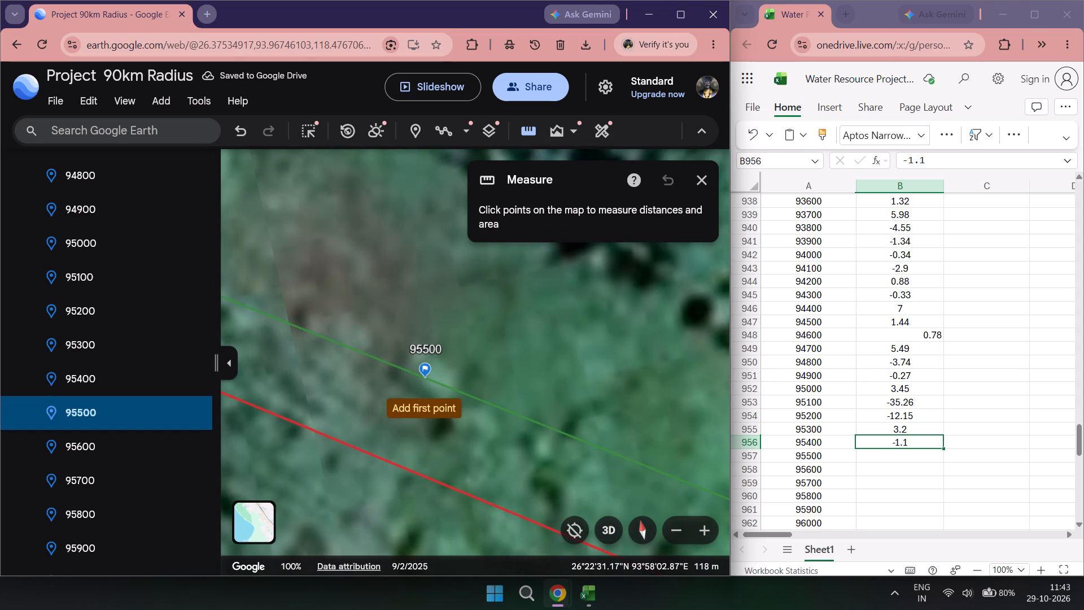
pyautogui.click(425, 378)
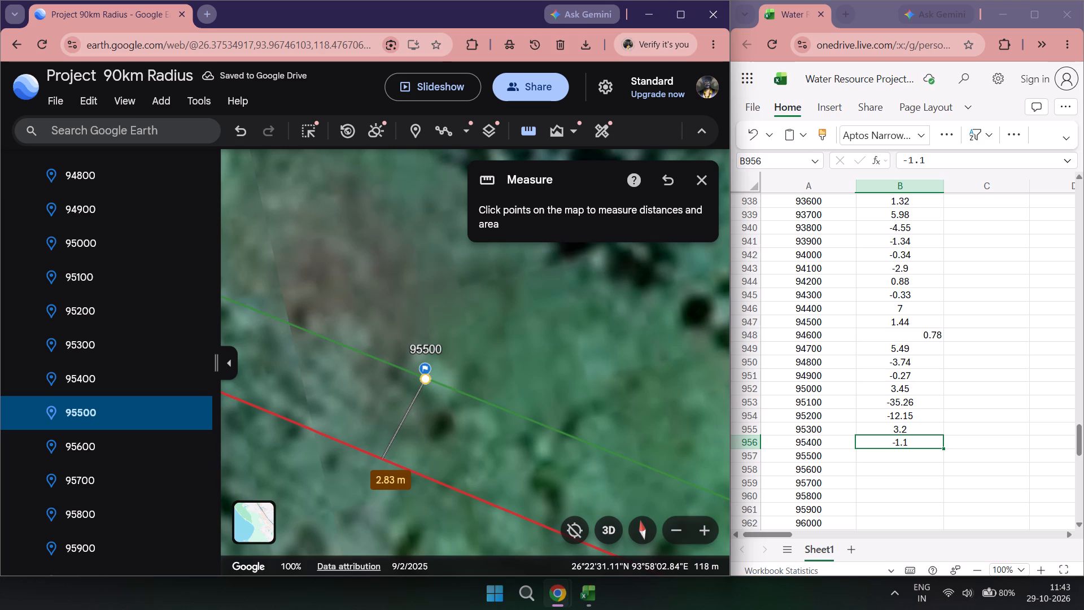
# Record -2.83 in column B for chainage 95500, and close the measurement.
pyautogui.doubleClick(904, 460)
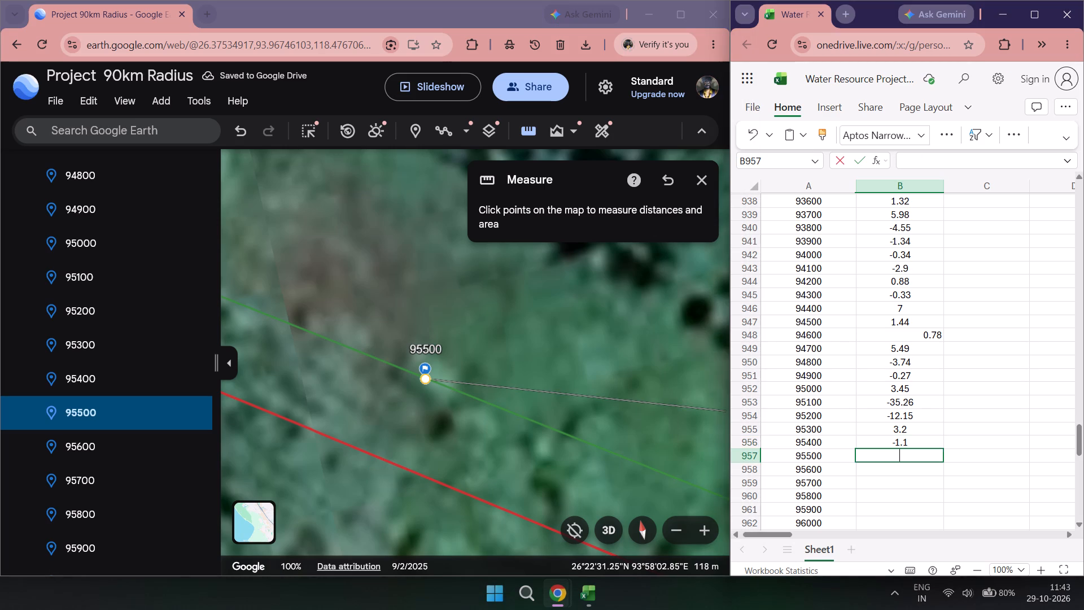
pyautogui.write('-2.')
pyautogui.write('83')
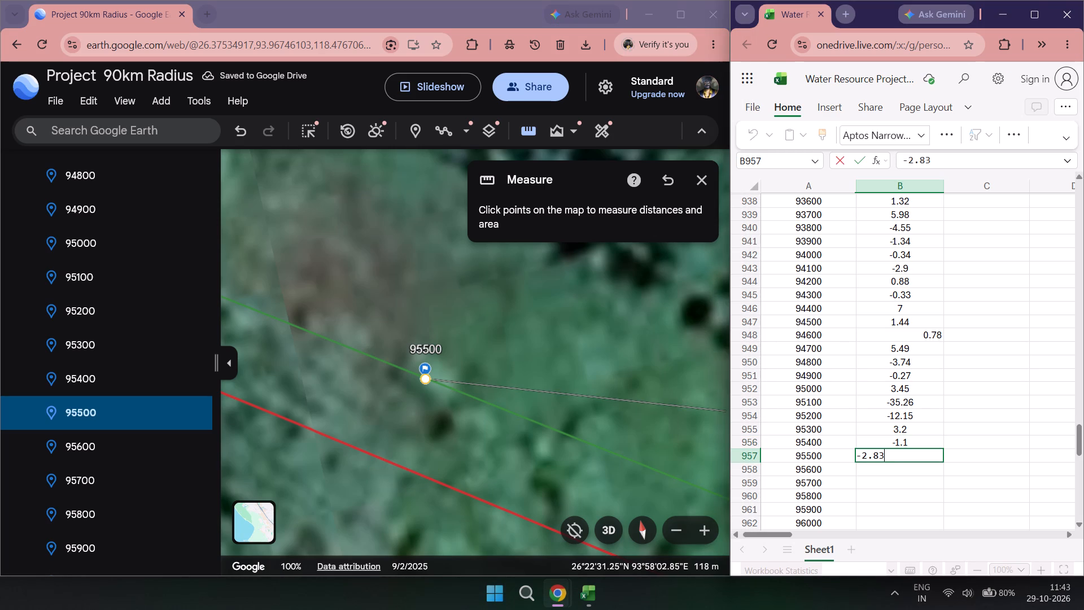
pyautogui.doubleClick(884, 469)
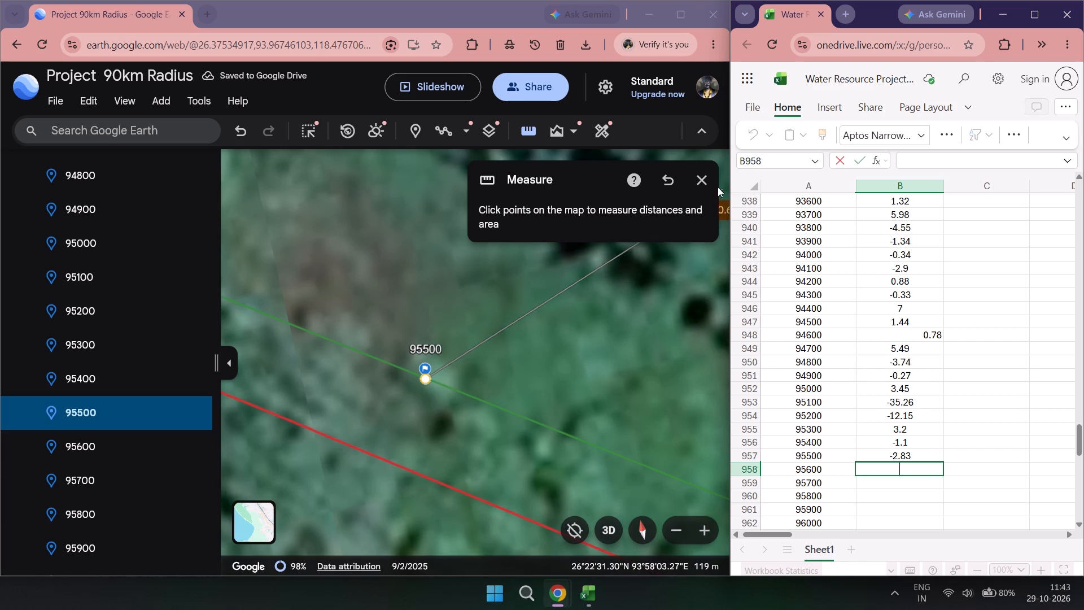
pyautogui.click(706, 181)
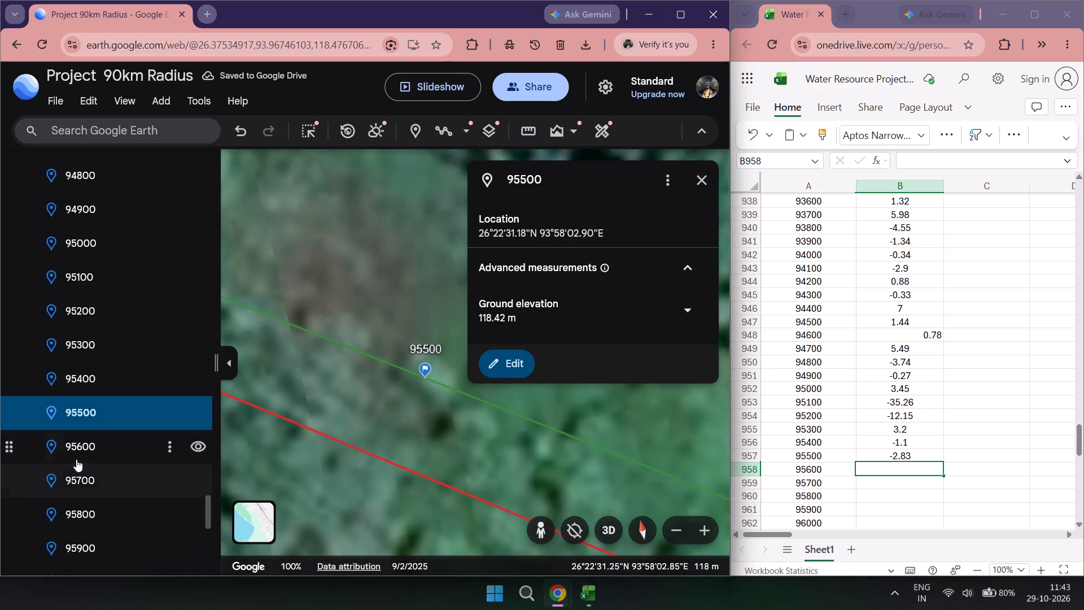
# Go to the 95600 marker and measure from it on the green line to the red bank line.
pyautogui.doubleClick(78, 457)
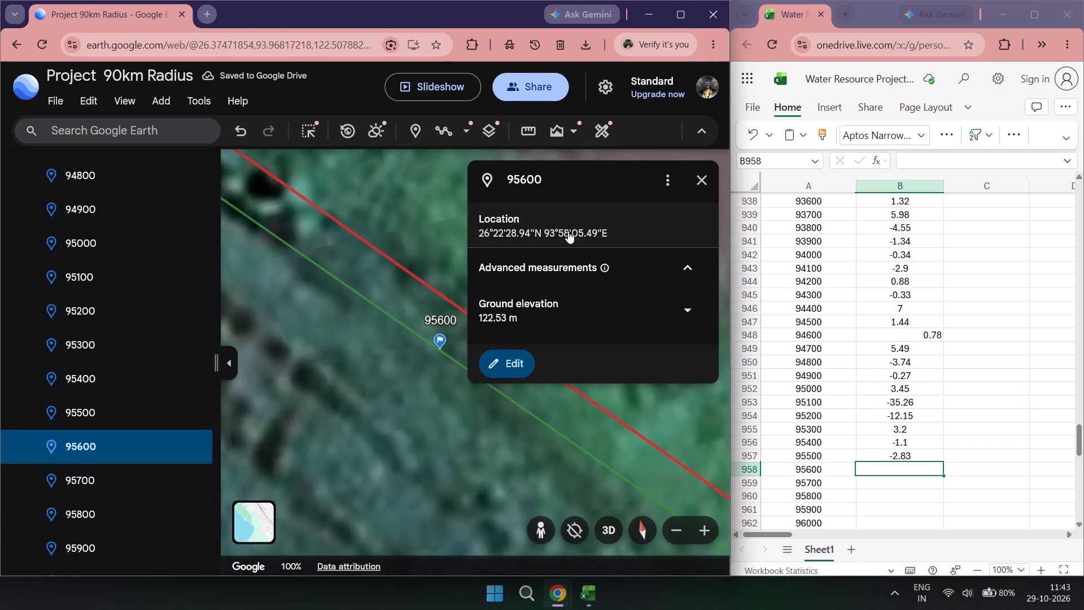
pyautogui.click(523, 130)
pyautogui.moveTo(419, 439); pyautogui.dragTo(408, 489)
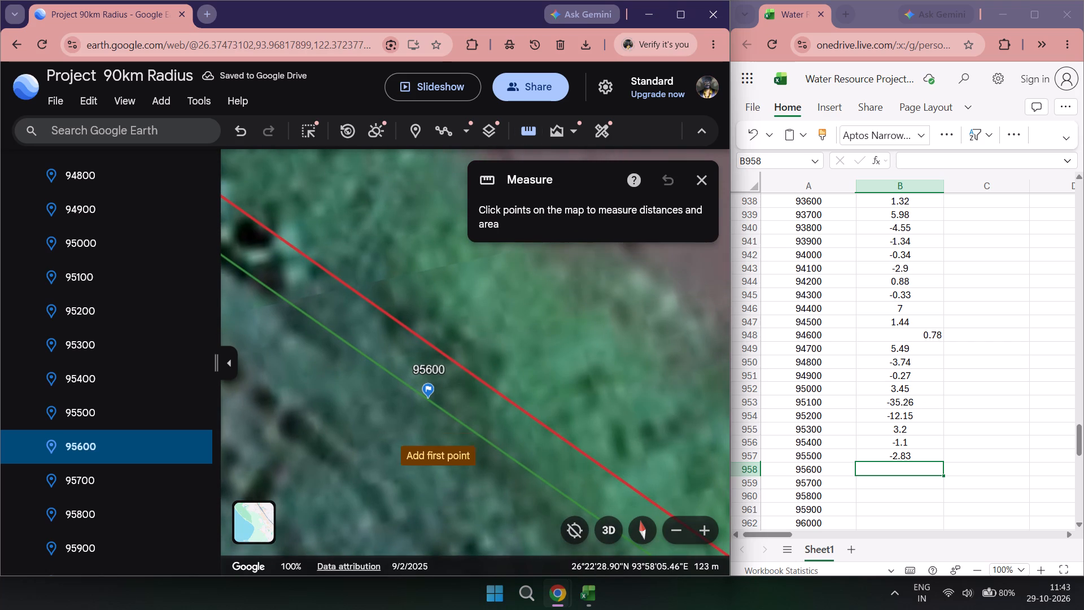
pyautogui.scroll(3, 411, 420)
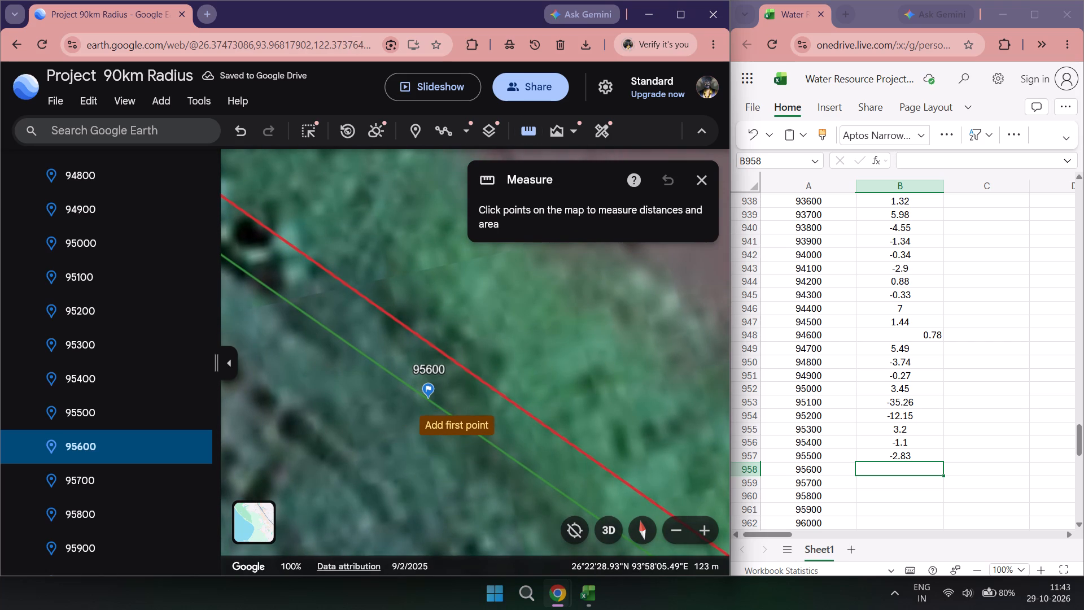
pyautogui.click(429, 399)
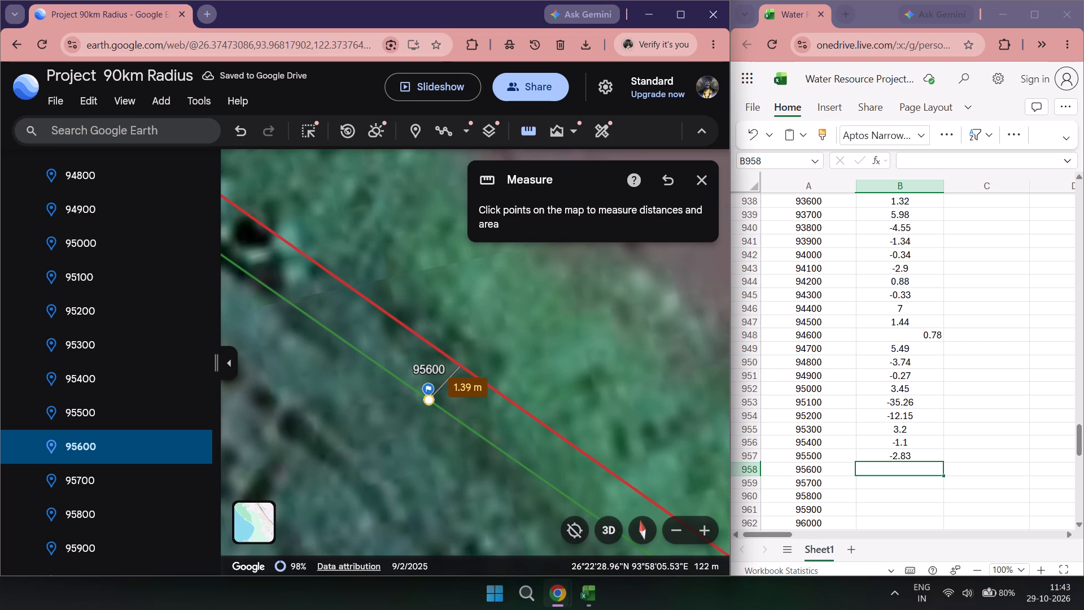
# Record 1.39 in column B for chainage 95600.
pyautogui.doubleClick(895, 468)
pyautogui.write('1.3')
pyautogui.press('9')
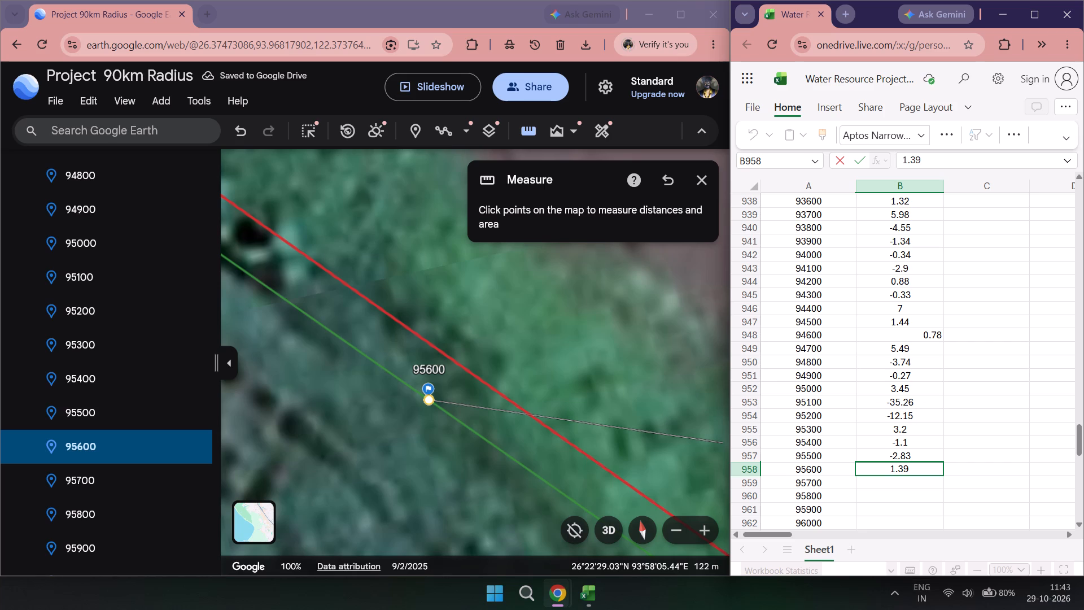
pyautogui.click(908, 490)
pyautogui.click(904, 481)
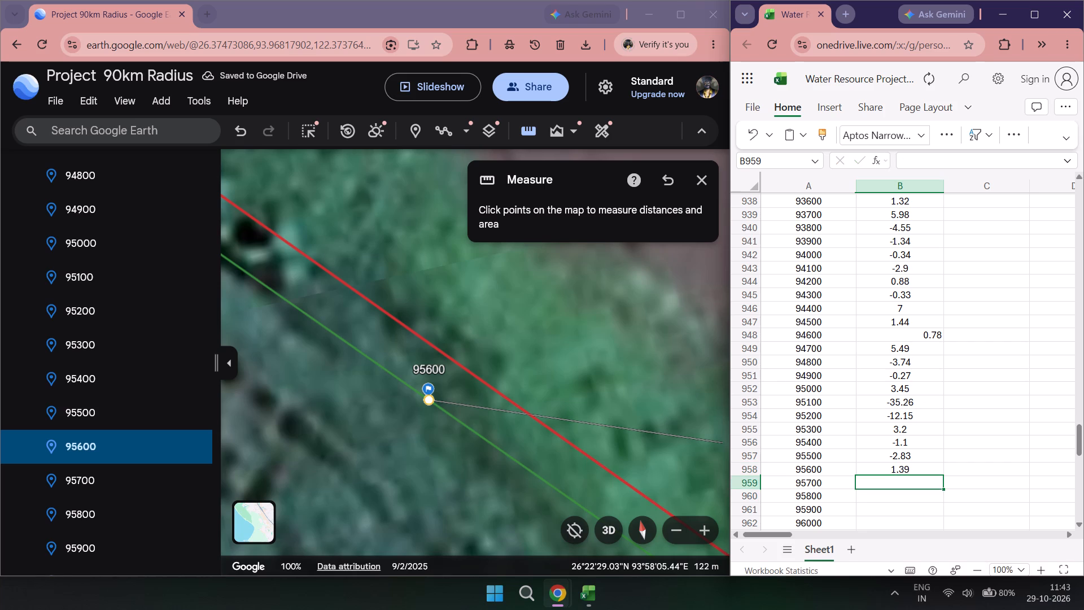
# Go to the 95700 marker on the green line.
pyautogui.doubleClick(148, 487)
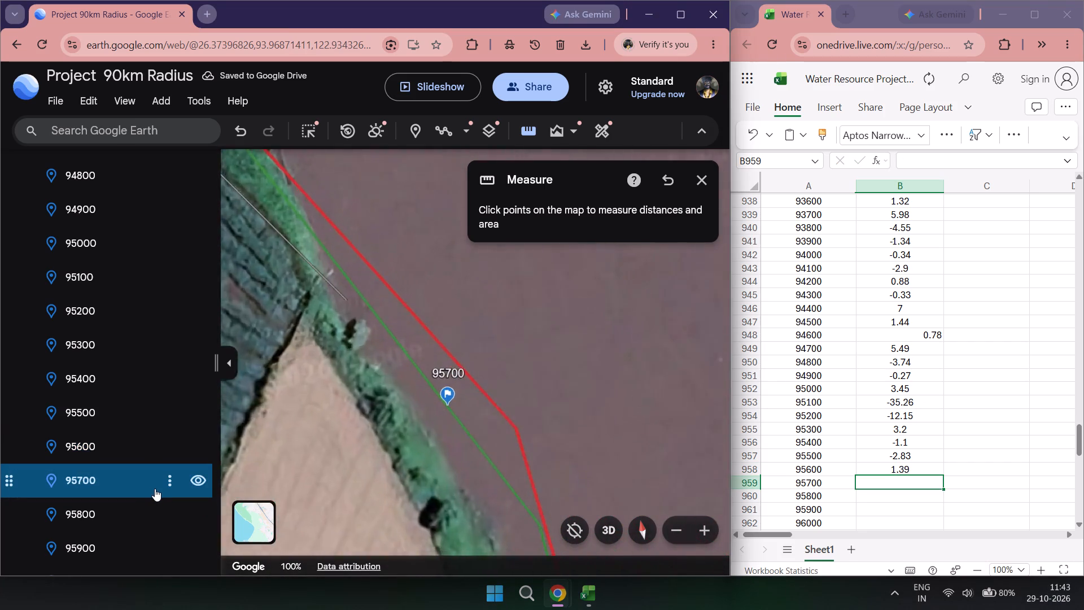
# Measure from the 95700 marker on the green line across to the red bank line.
pyautogui.click(709, 177)
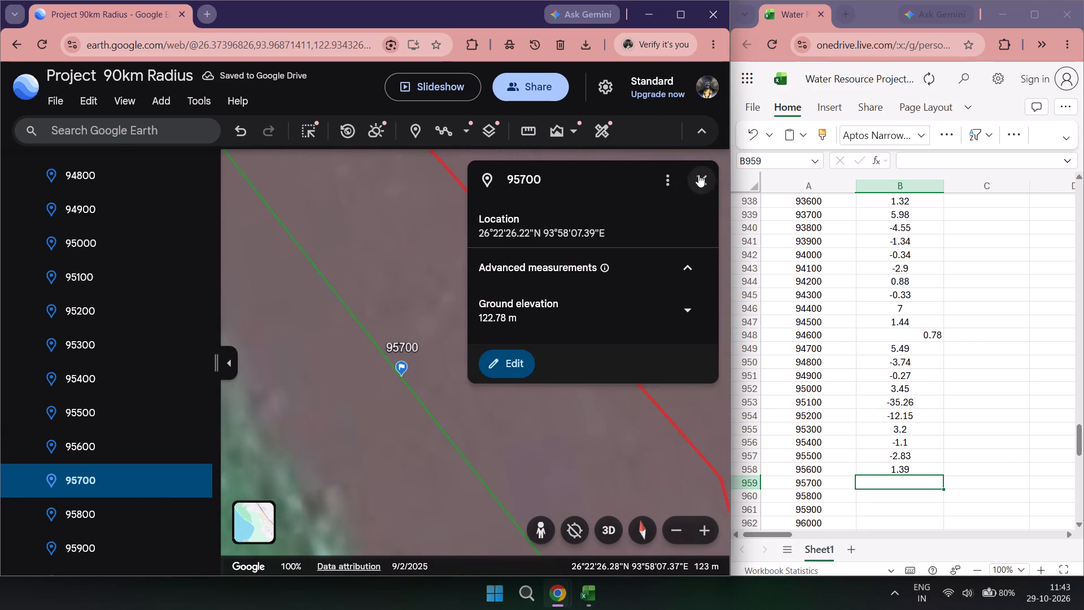
pyautogui.click(531, 125)
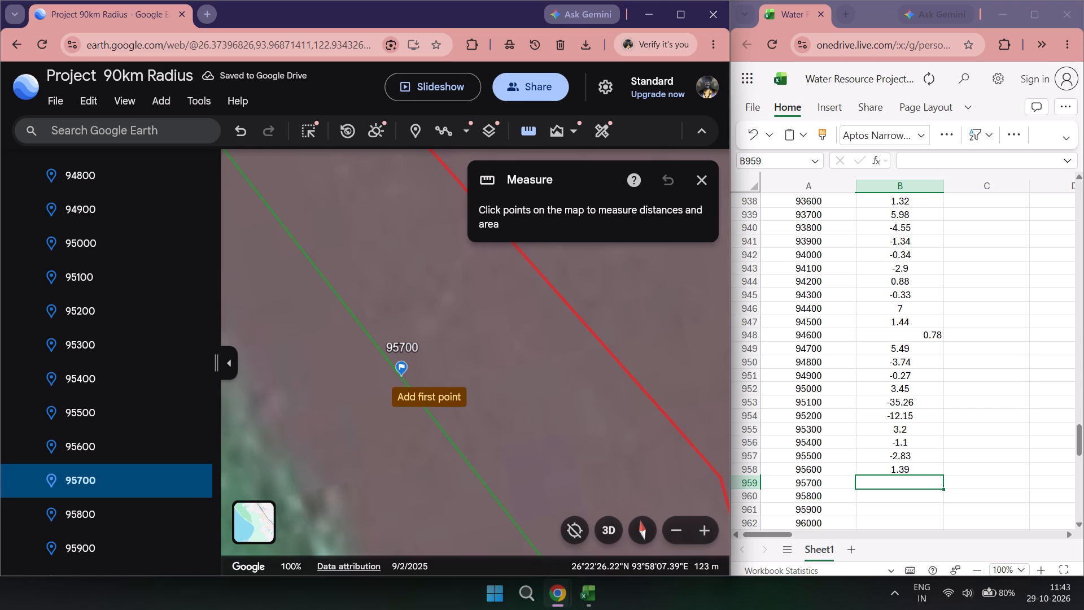
pyautogui.click(400, 375)
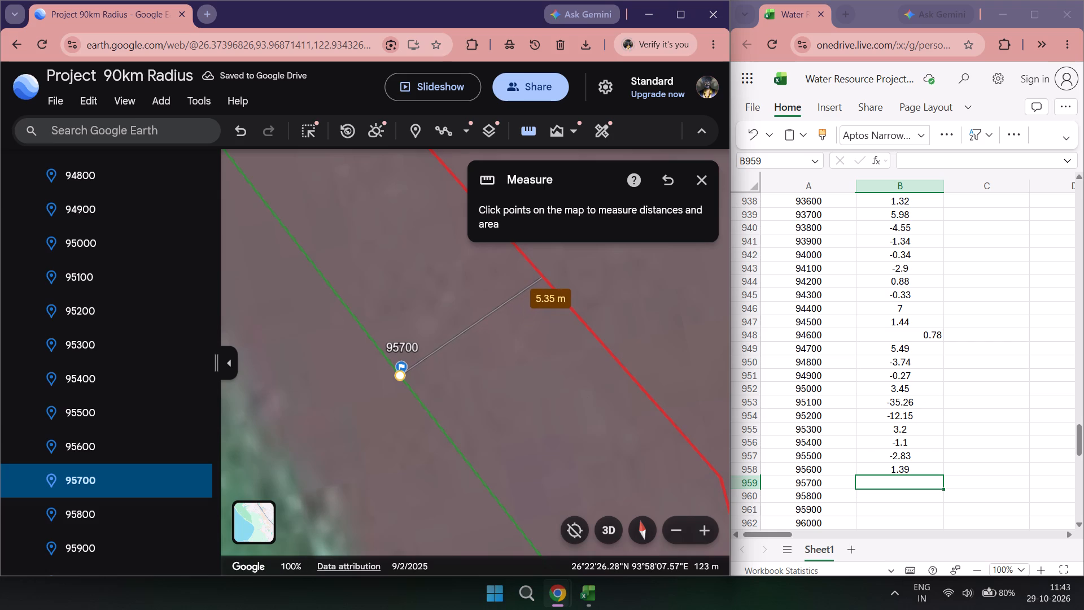
# Record 5.35 in column B for chainage 95700, and close the measurement.
pyautogui.doubleClick(911, 483)
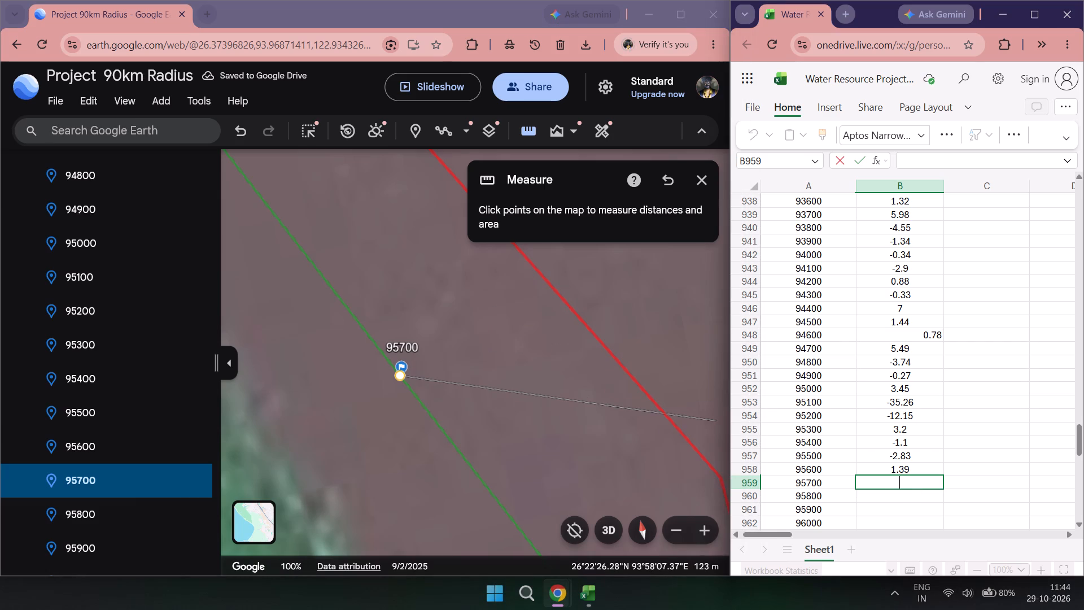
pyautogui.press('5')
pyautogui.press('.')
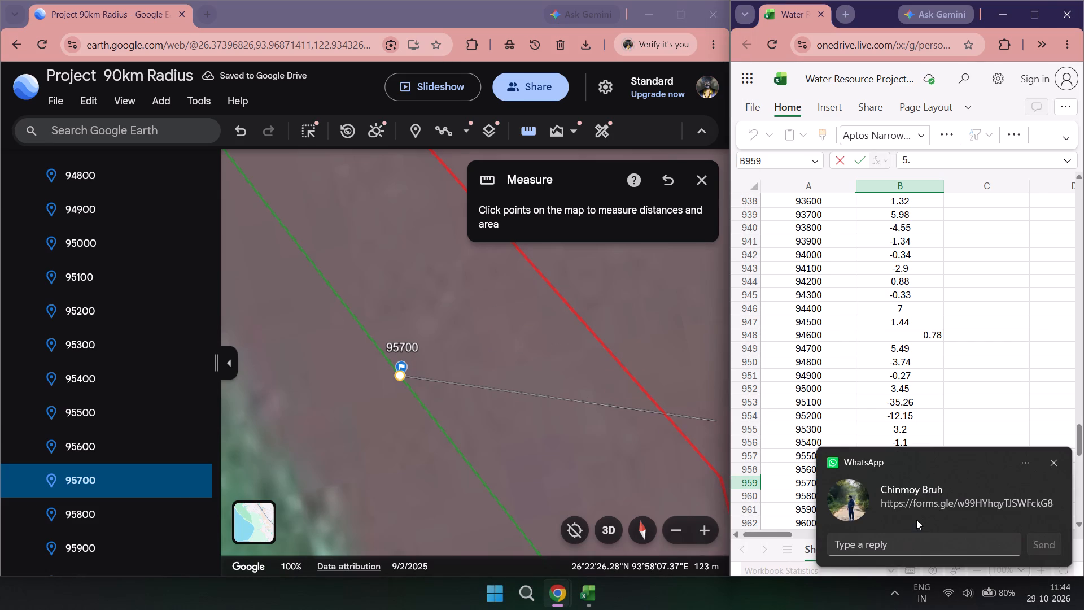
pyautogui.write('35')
pyautogui.scroll(-2, 887, 353)
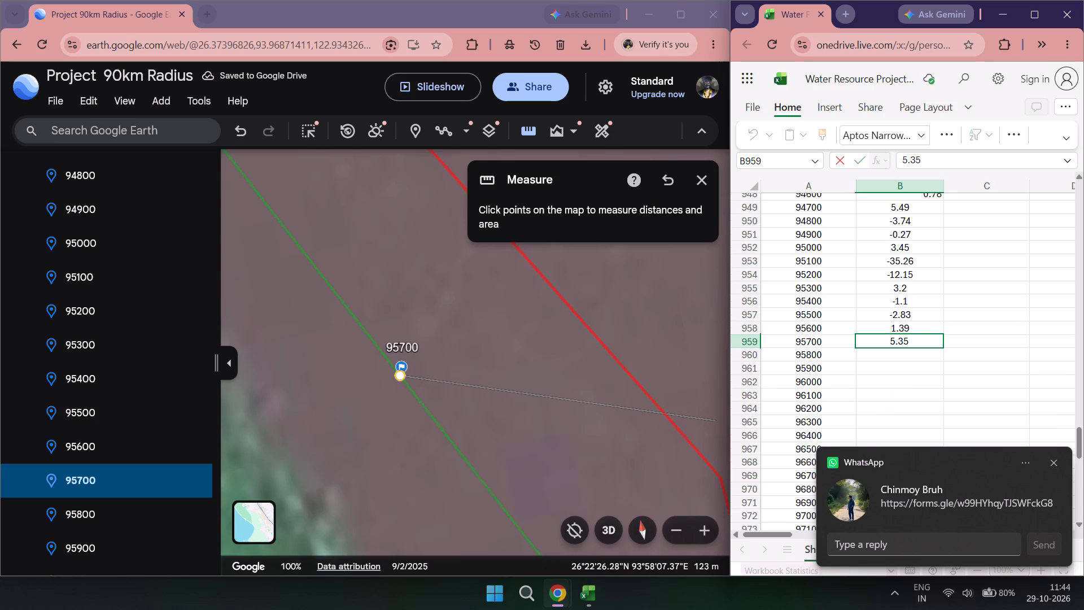
pyautogui.doubleClick(892, 356)
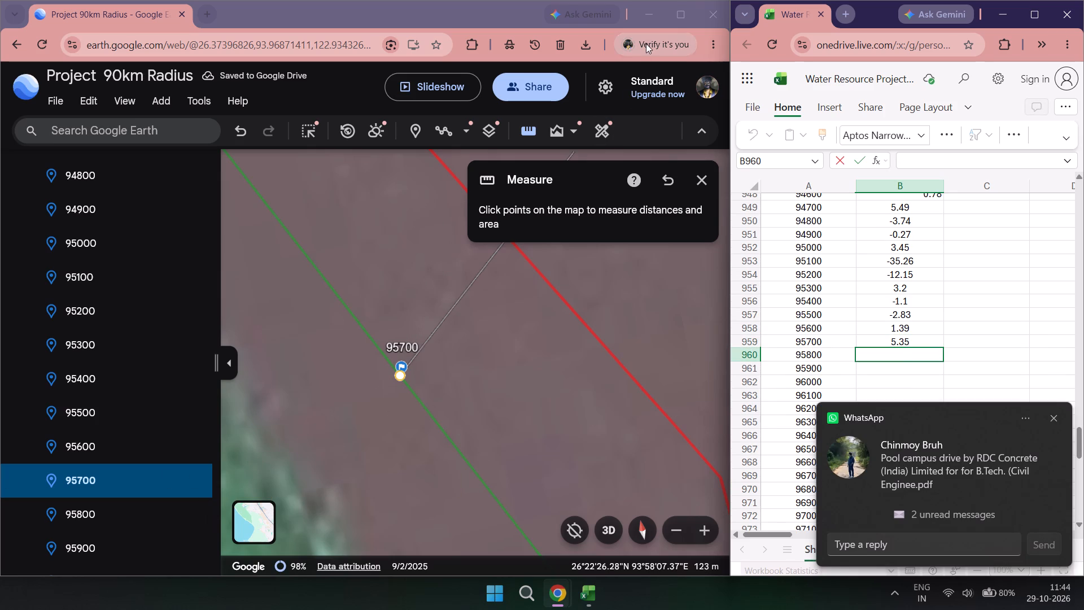
pyautogui.click(530, 126)
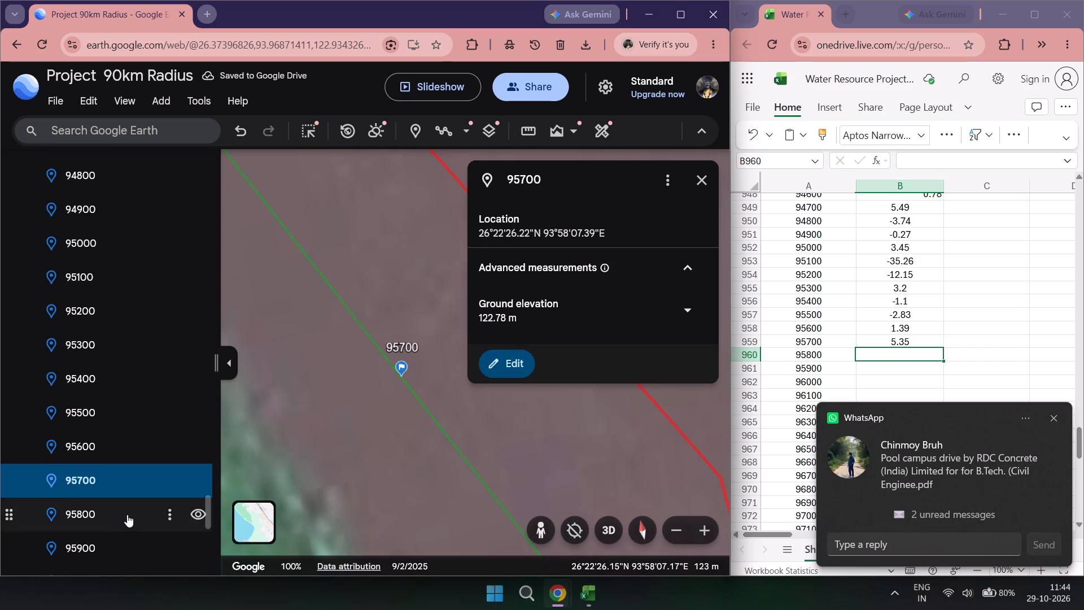
# Go to the 95800 marker and measure from it on the green line to the red bank line.
pyautogui.doubleClick(117, 515)
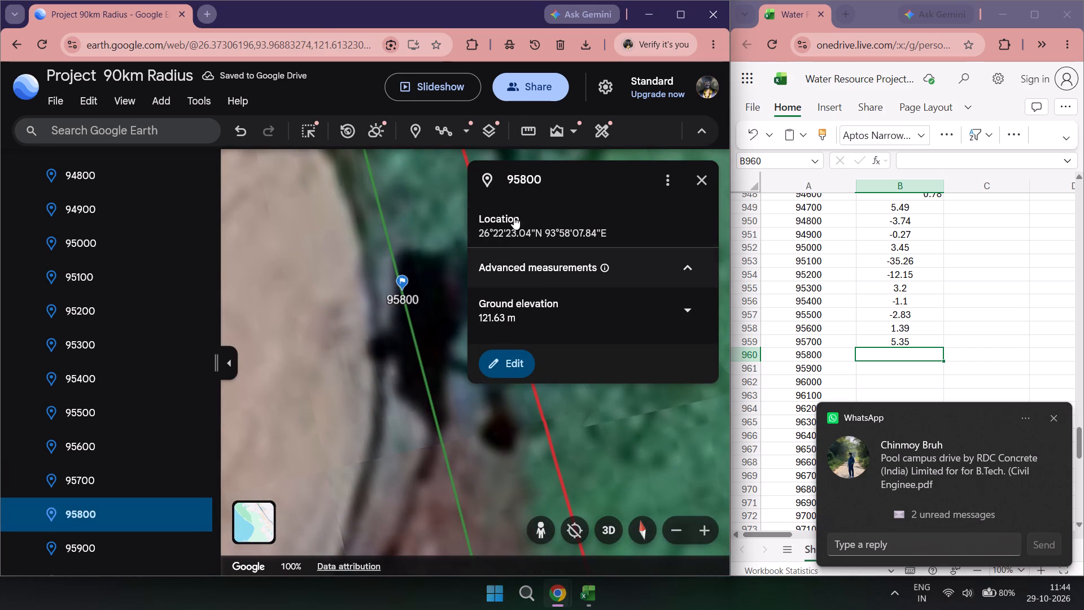
pyautogui.click(523, 127)
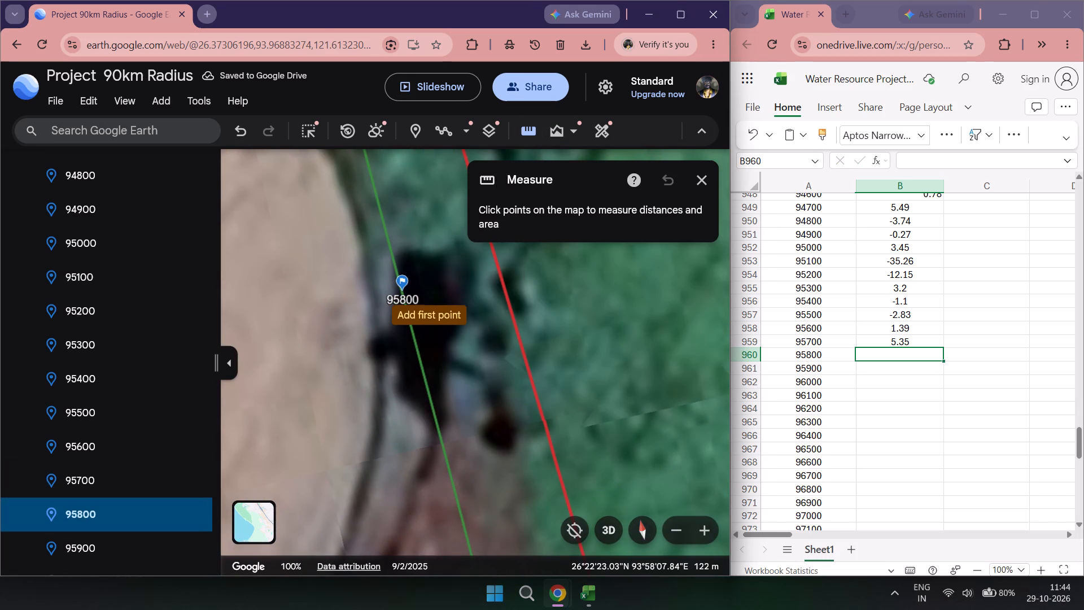
pyautogui.click(401, 290)
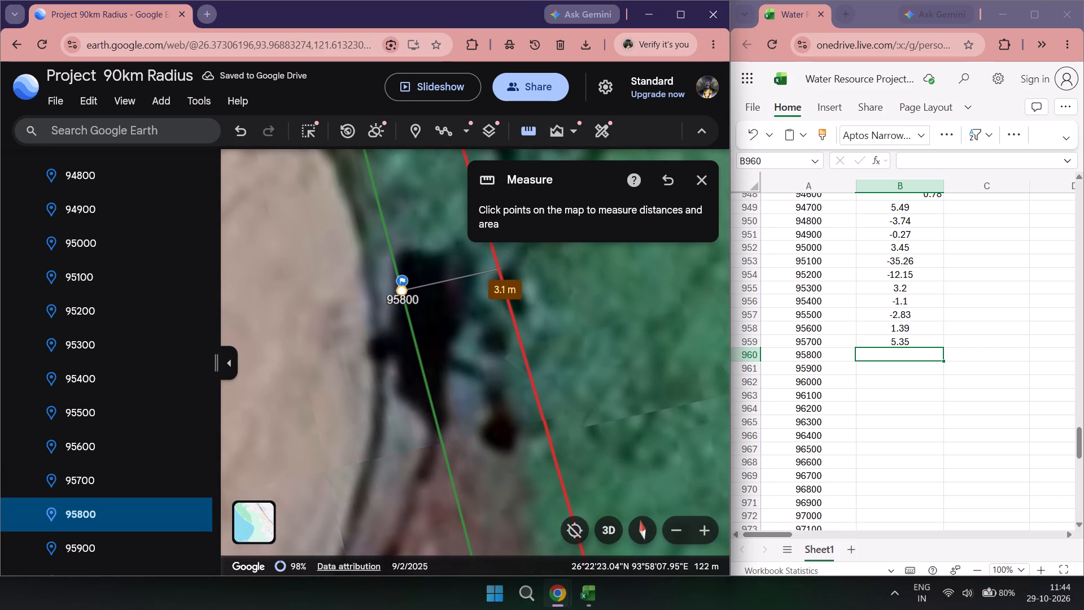
# Open the column B cell for chainage 95800 for editing in the workbook.
pyautogui.doubleClick(896, 352)
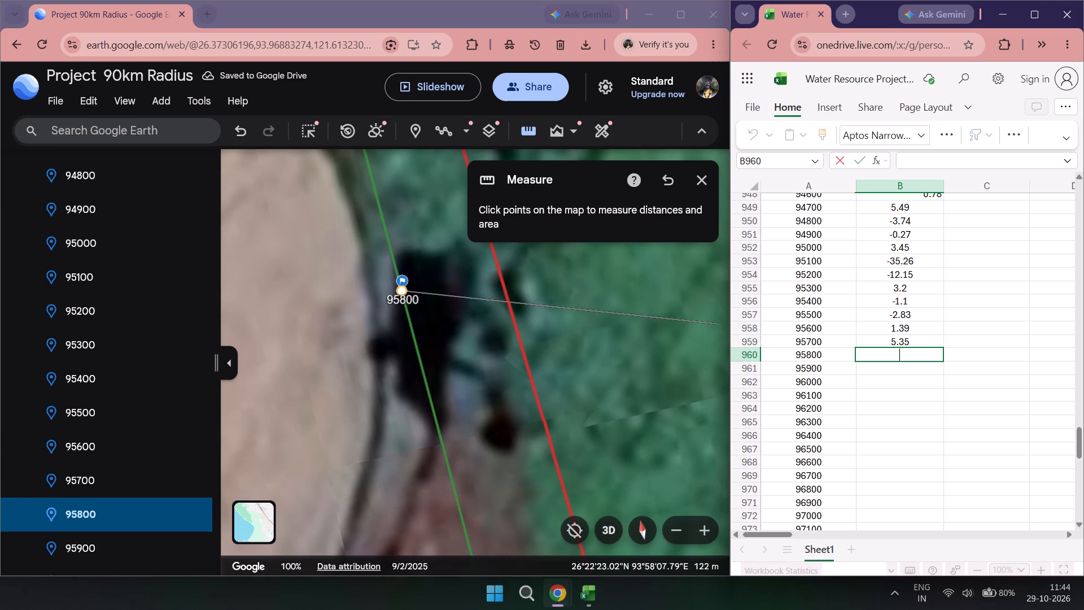
# Record 3.14 in column B for chainage 95800.
pyautogui.doubleClick(893, 355)
pyautogui.press('3')
pyautogui.write('.1')
pyautogui.press('4')
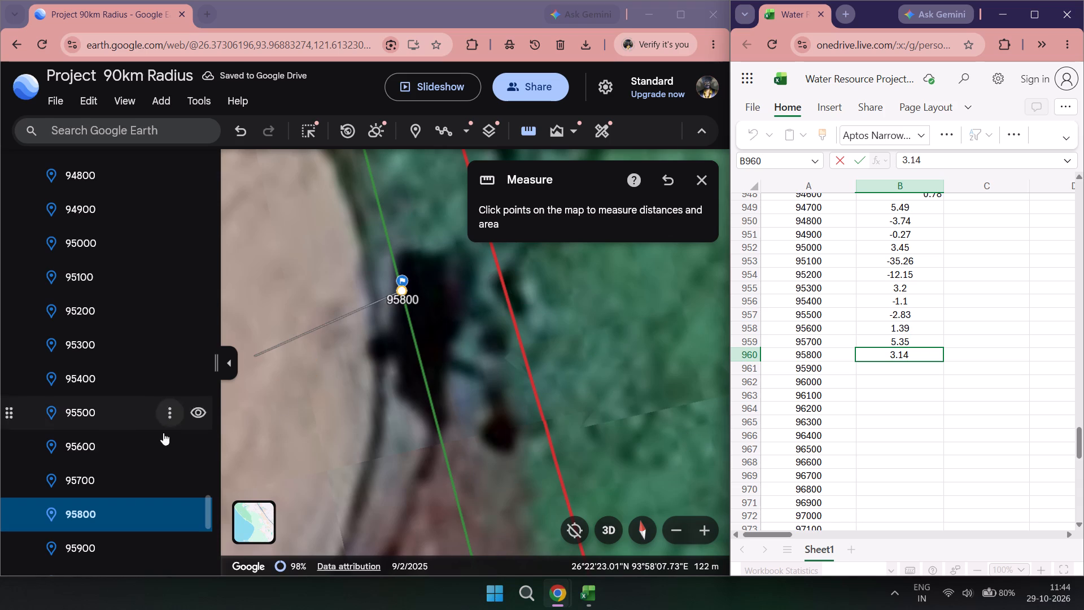
# Go to the 95900 marker and start a new measurement from it on the green line to the red bank line.
pyautogui.doubleClick(72, 548)
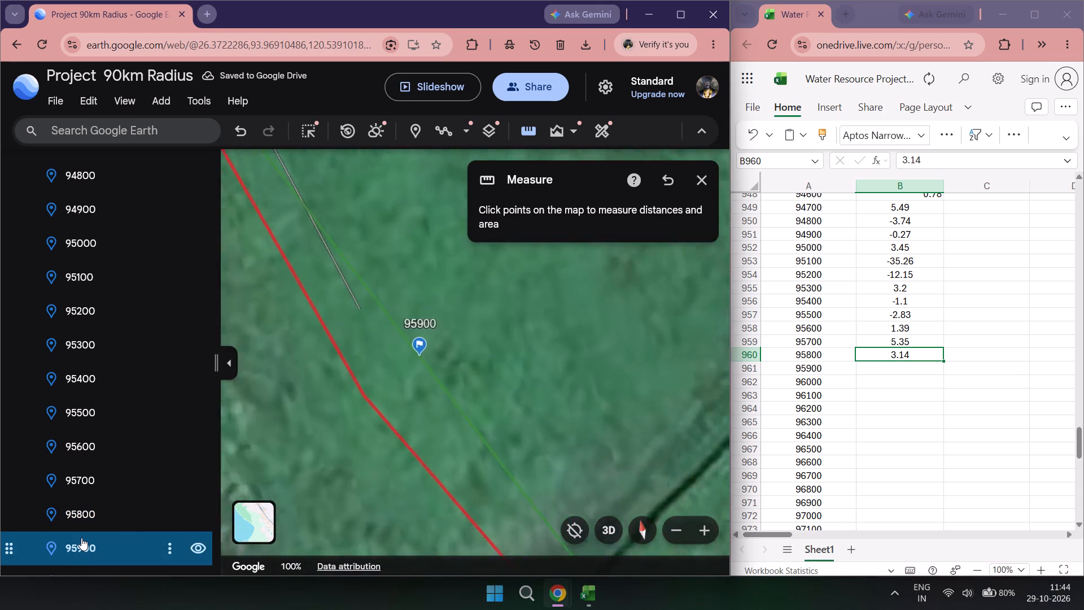
pyautogui.doubleClick(533, 127)
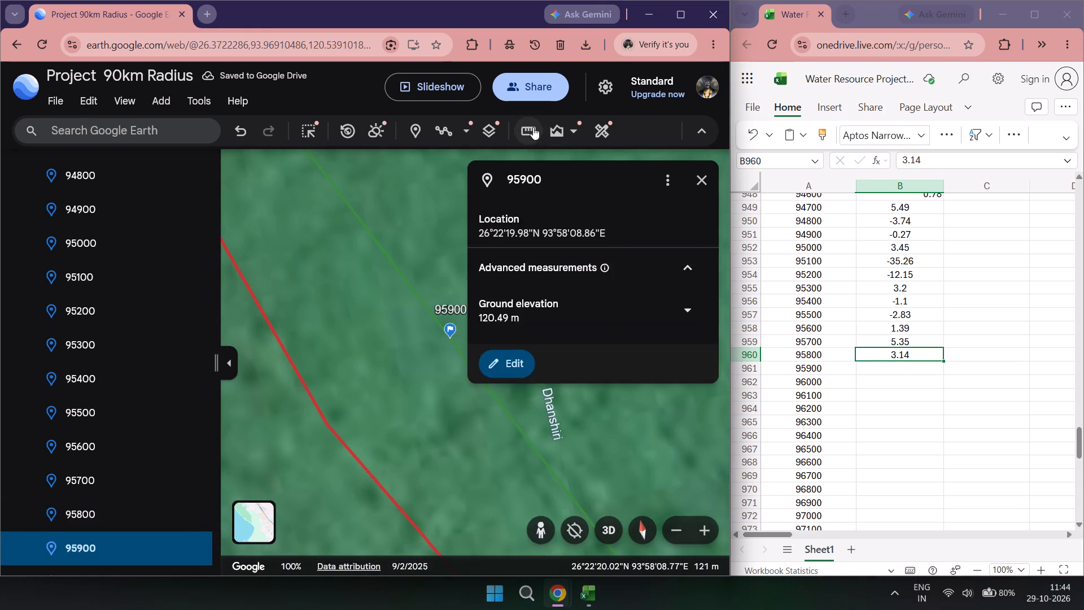
pyautogui.click(452, 339)
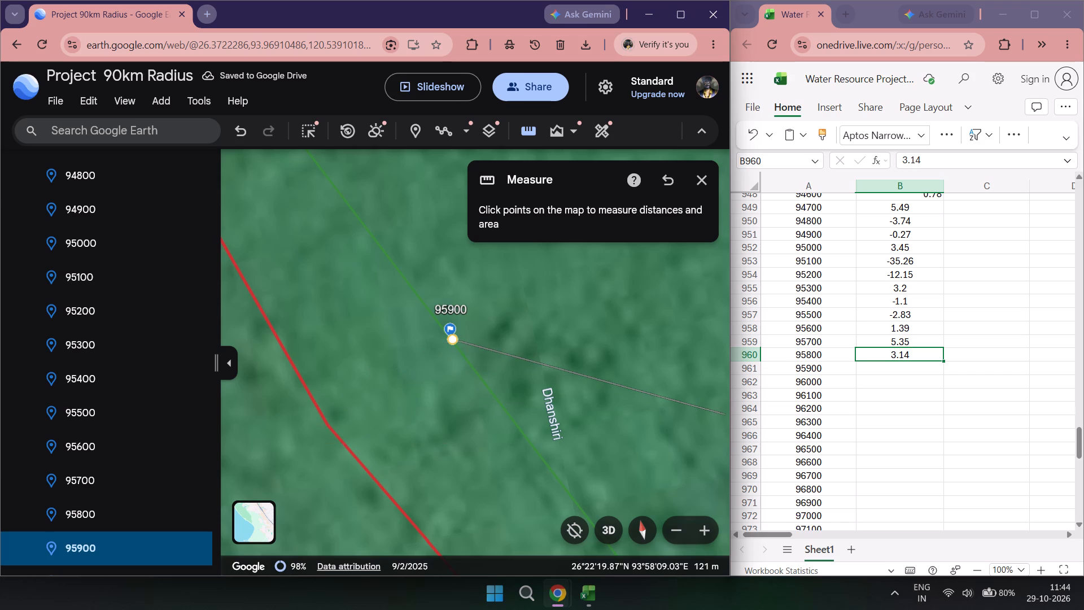
# Record -4.54 in column B for chainage 95900.
pyautogui.doubleClick(908, 373)
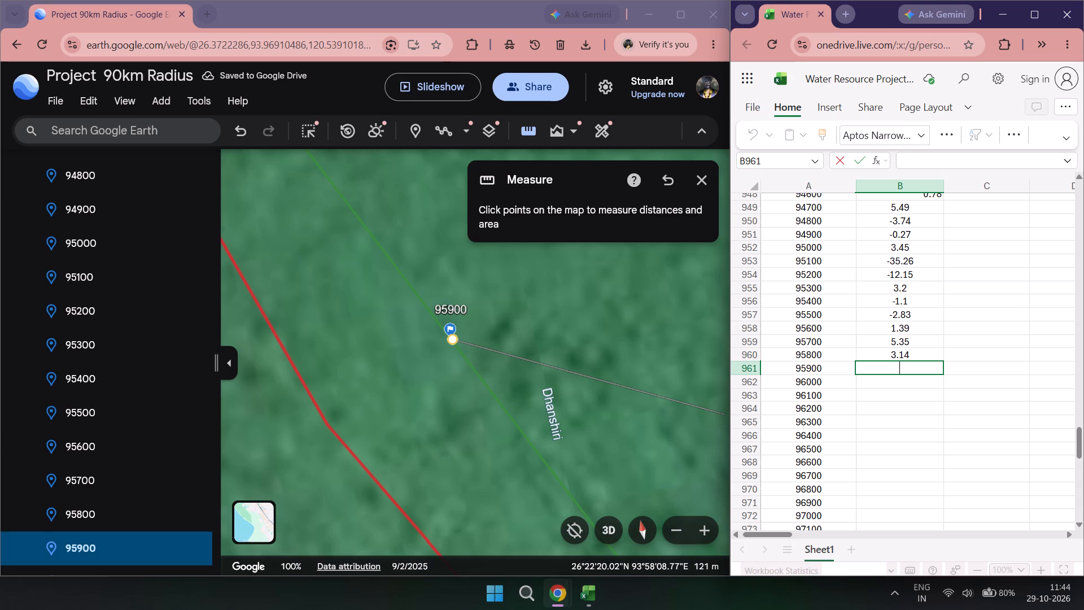
pyautogui.press('-')
pyautogui.press('4')
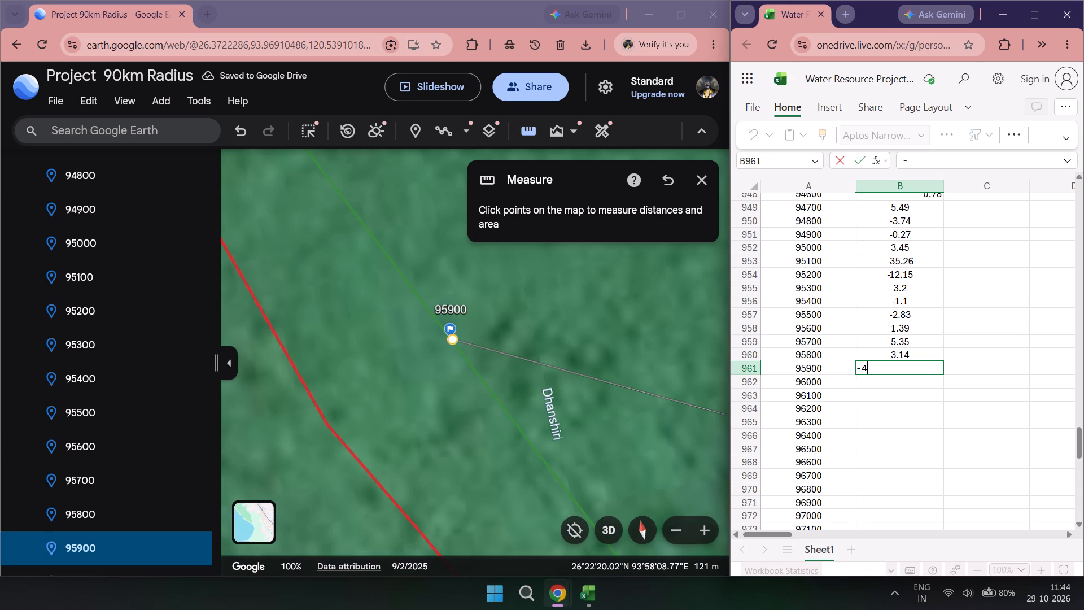
pyautogui.press('.')
pyautogui.write('54')
pyautogui.click(868, 382)
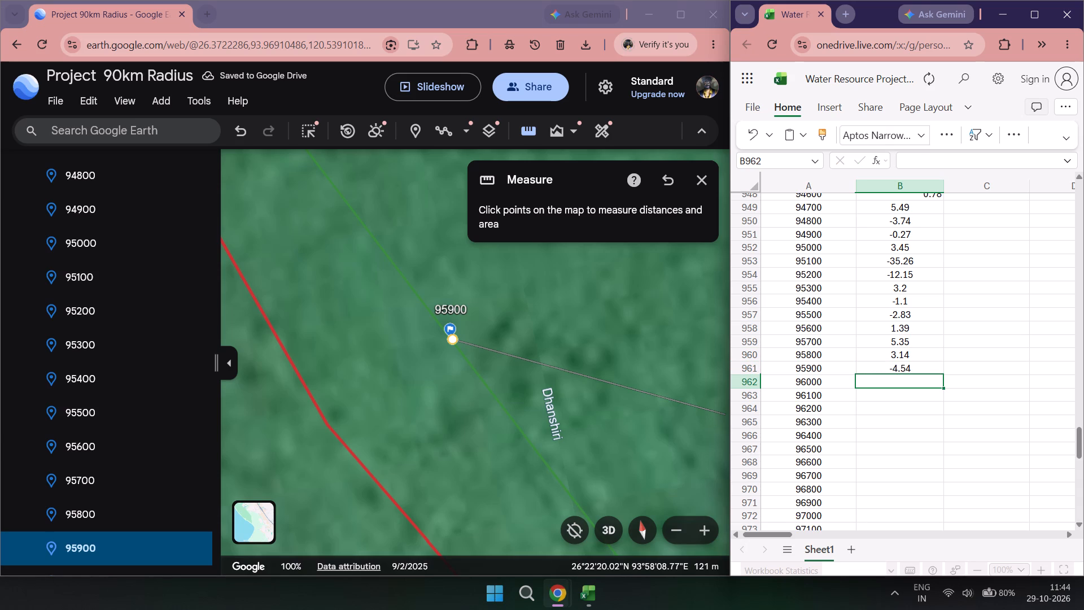
# Go to the 96000 marker and measure from it on the green line to the red bank line.
pyautogui.scroll(-1, 45, 520)
pyautogui.doubleClick(76, 525)
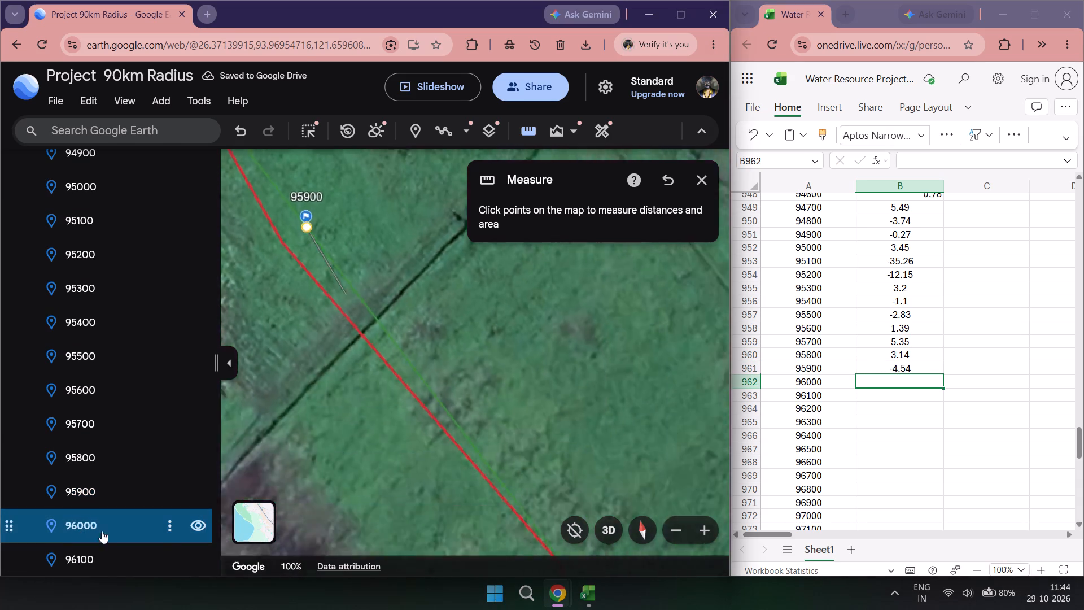
pyautogui.doubleClick(523, 134)
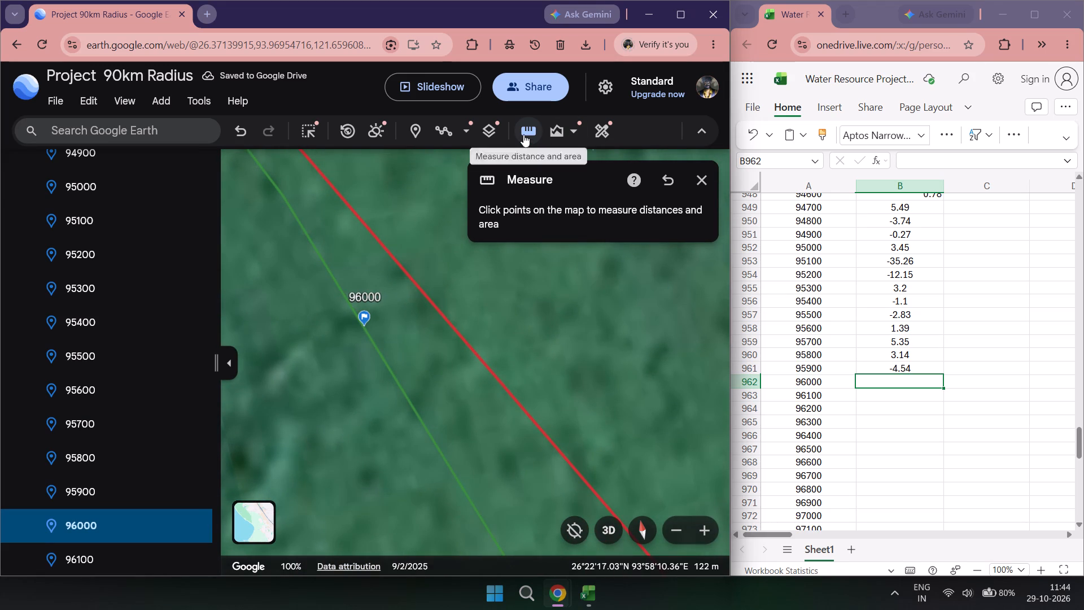
pyautogui.click(364, 327)
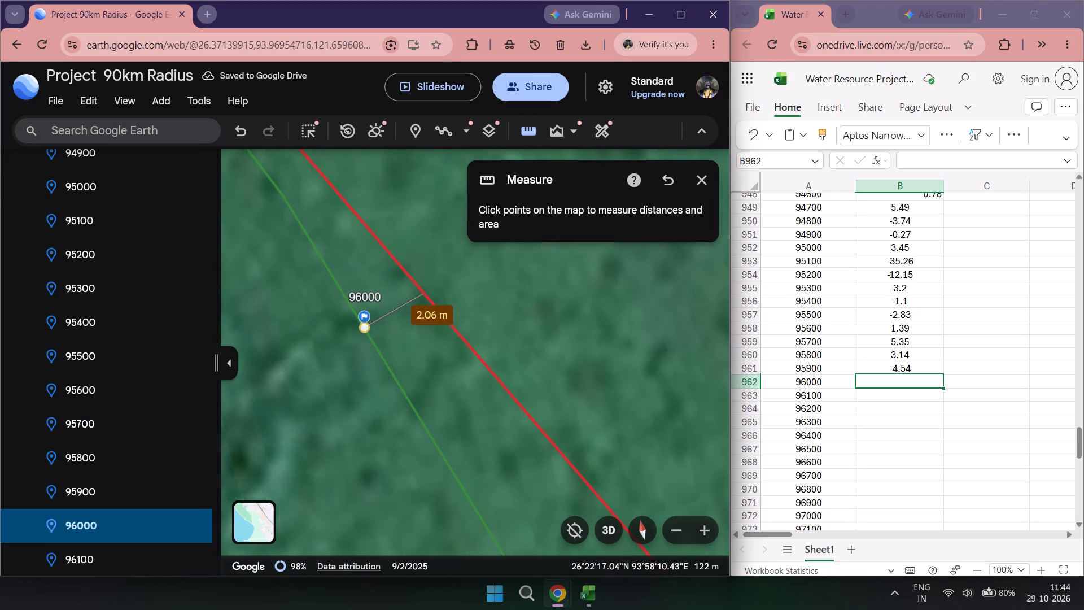
# Record 2.06 in column B of the workbook for chainage 96000.
pyautogui.doubleClick(892, 377)
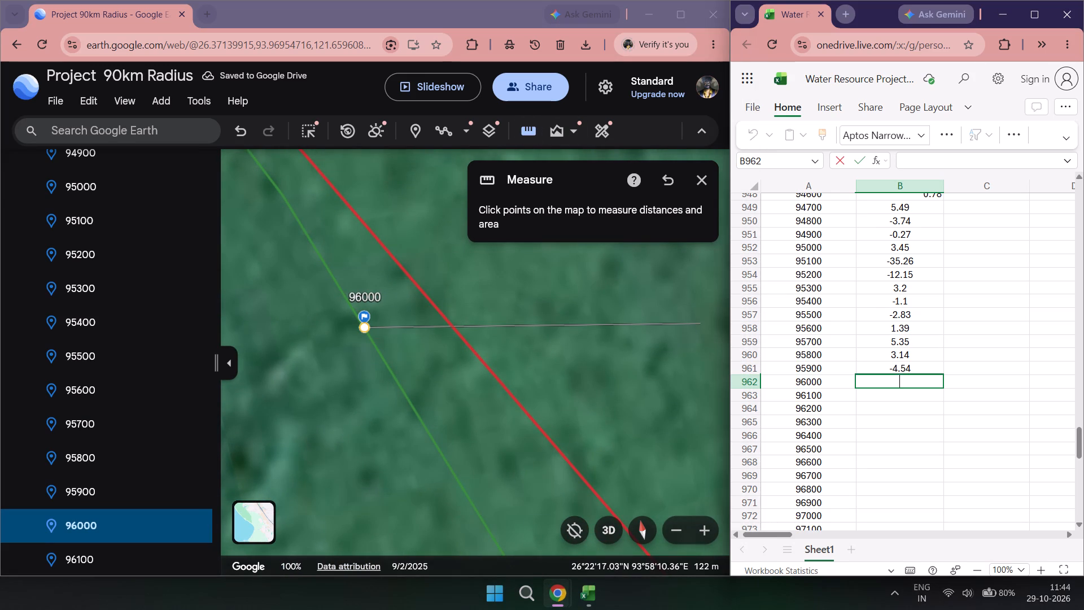
pyautogui.press('2')
pyautogui.write('.06')
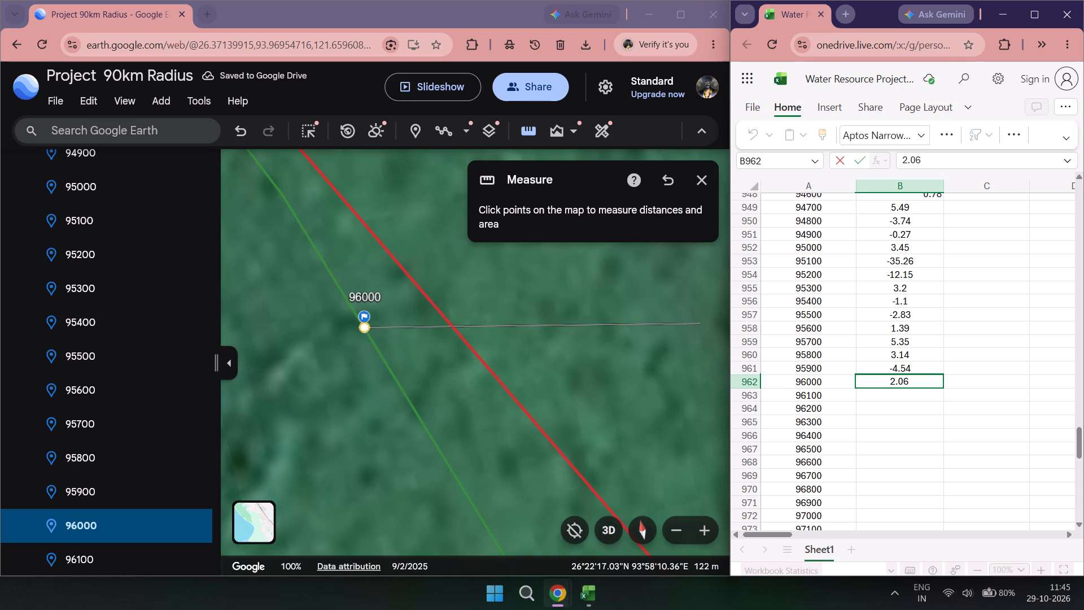
pyautogui.doubleClick(905, 395)
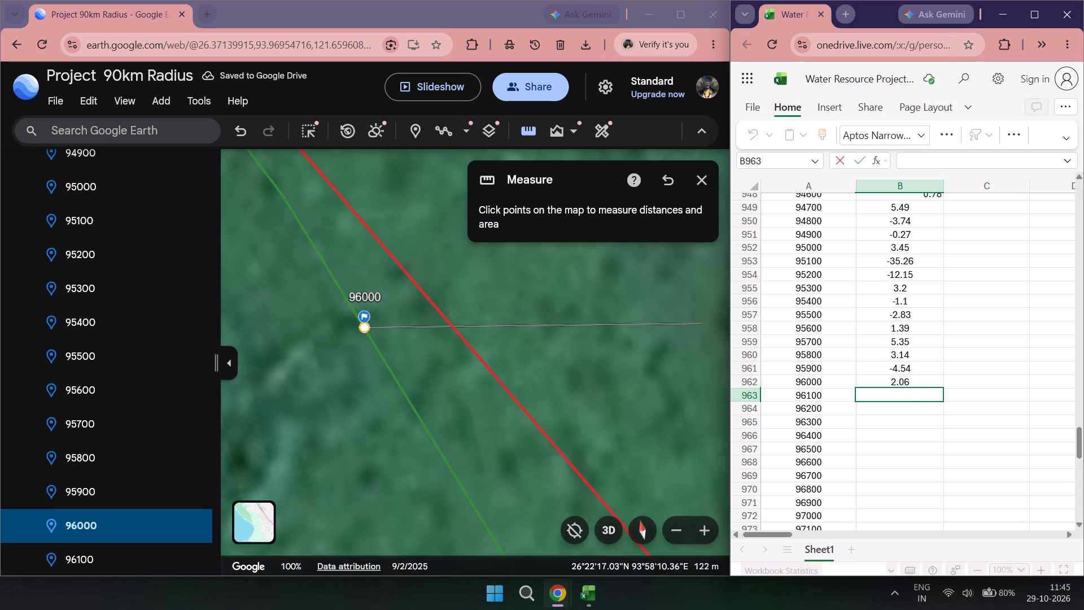
# Go to the 96100 marker and start a new measurement from it on the green line to the red bank line.
pyautogui.scroll(-2, 86, 509)
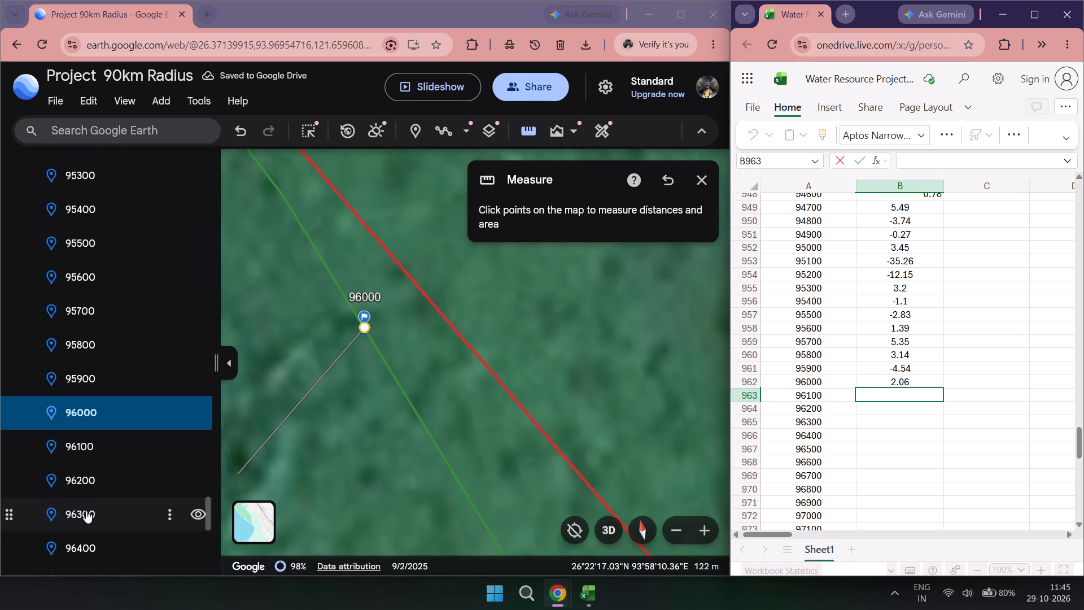
pyautogui.doubleClick(85, 444)
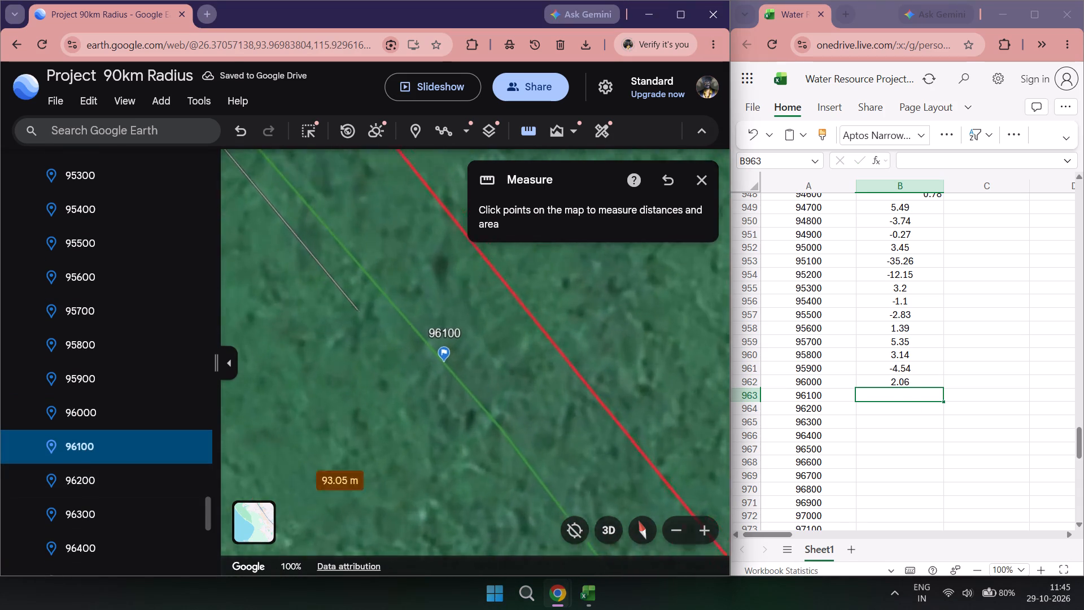
pyautogui.click(706, 171)
pyautogui.click(520, 147)
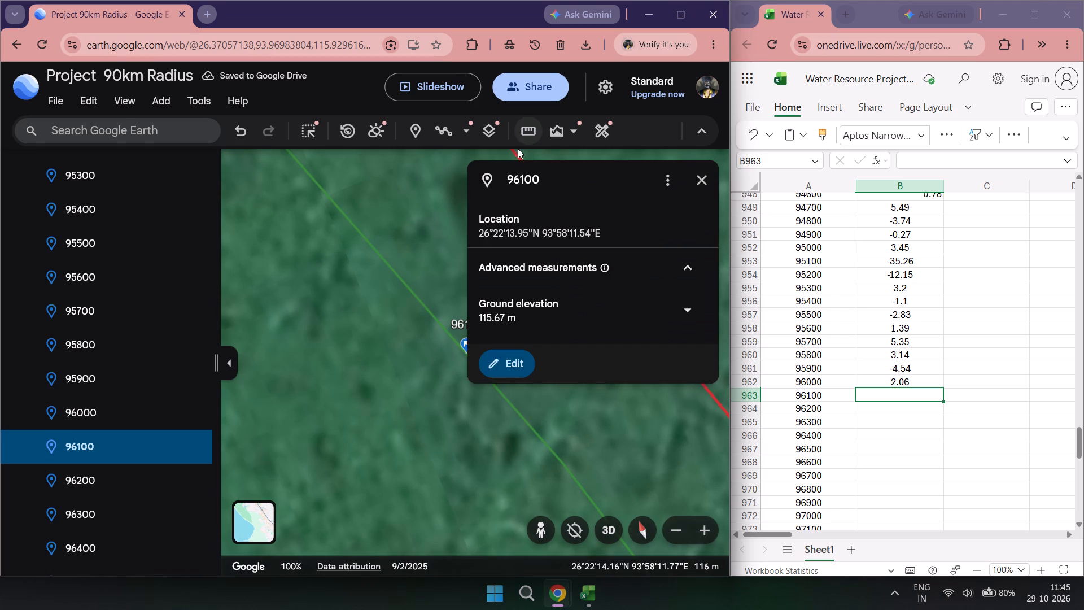
pyautogui.click(521, 130)
pyautogui.moveTo(370, 267); pyautogui.dragTo(342, 319)
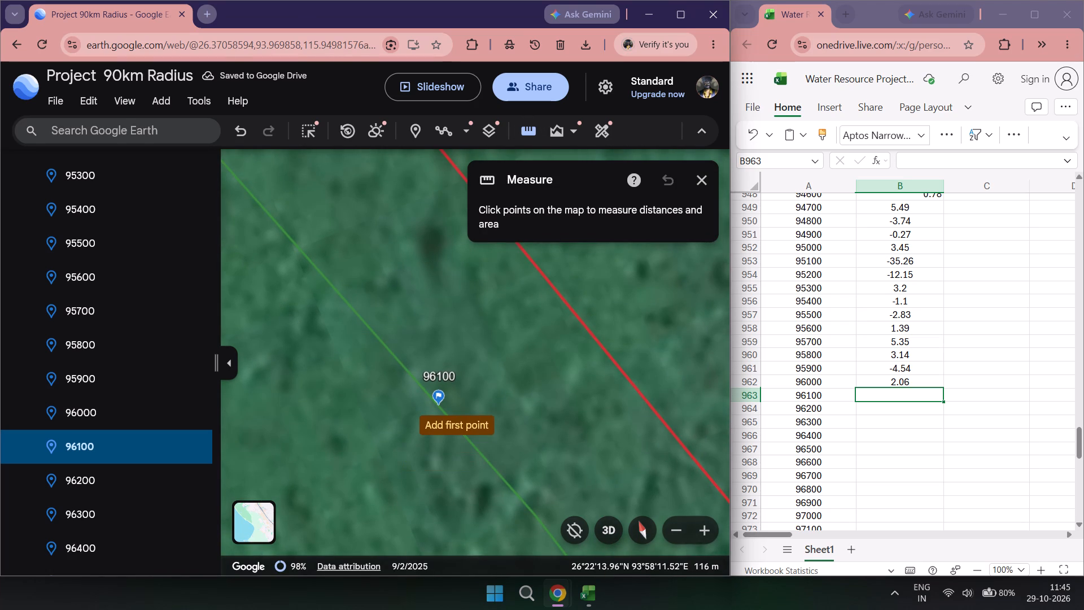
pyautogui.click(437, 406)
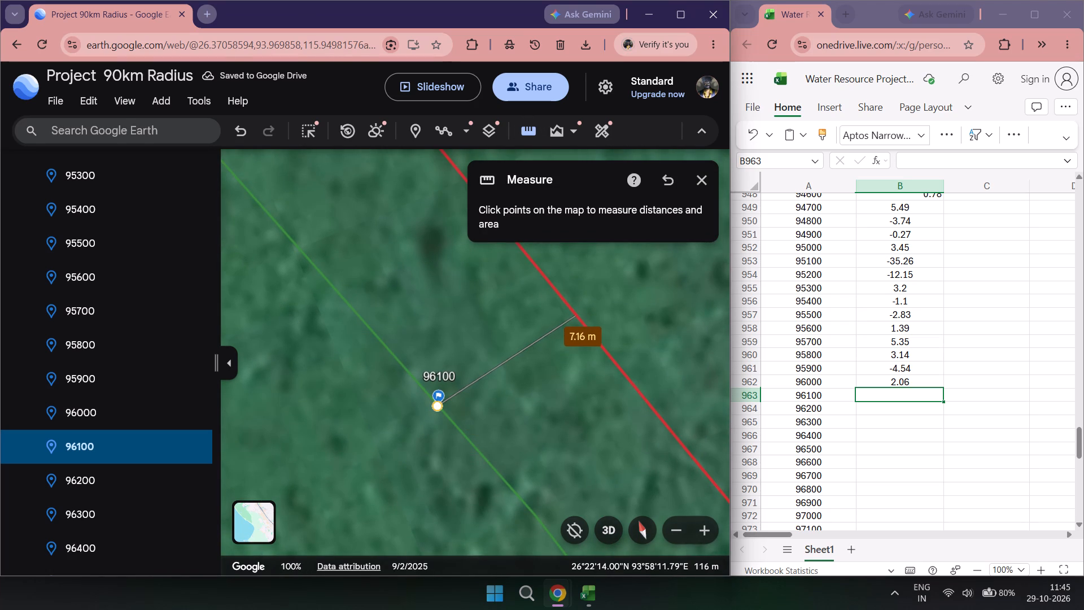
# Record 7.16 in column B of the workbook for chainage 96100.
pyautogui.doubleClick(894, 391)
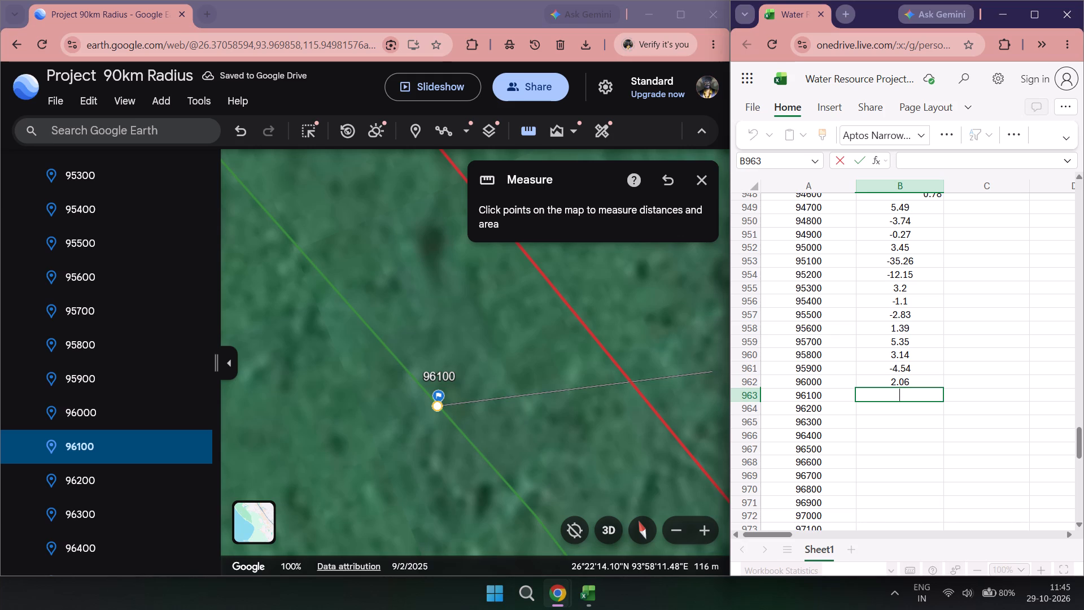
pyautogui.write('7.16')
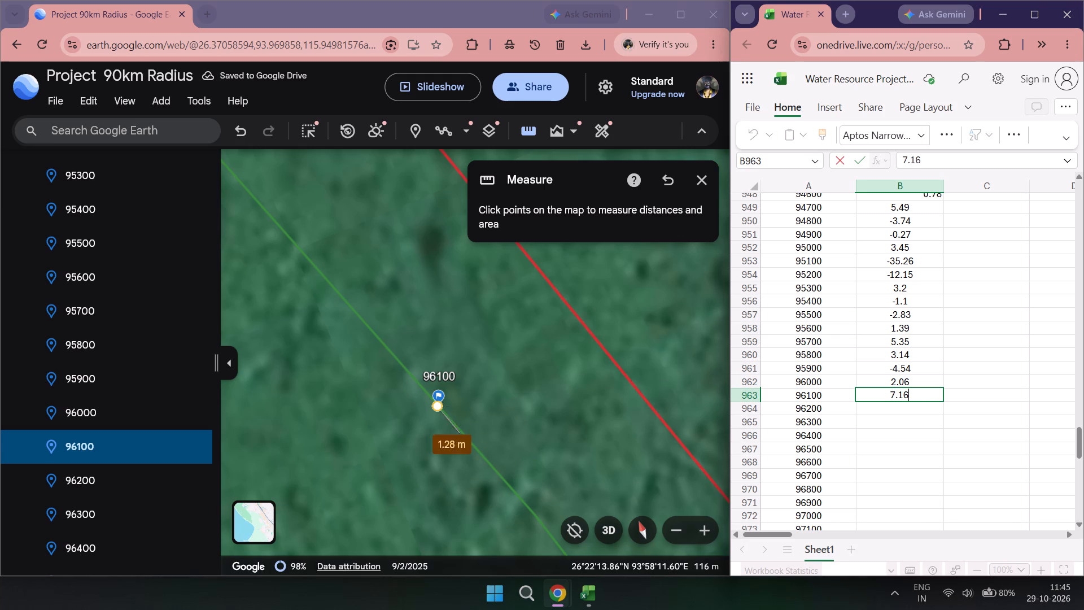
# Close the measurement at the 96100 marker and examine the bank lines around it.
pyautogui.scroll(-4, 503, 415)
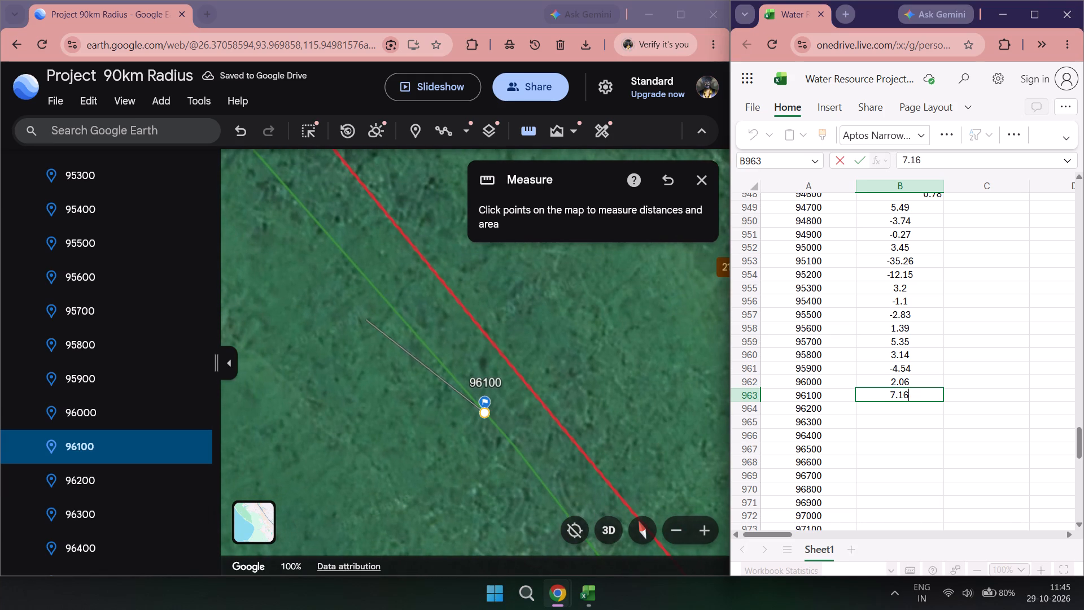
pyautogui.click(703, 180)
pyautogui.moveTo(426, 487); pyautogui.dragTo(331, 402)
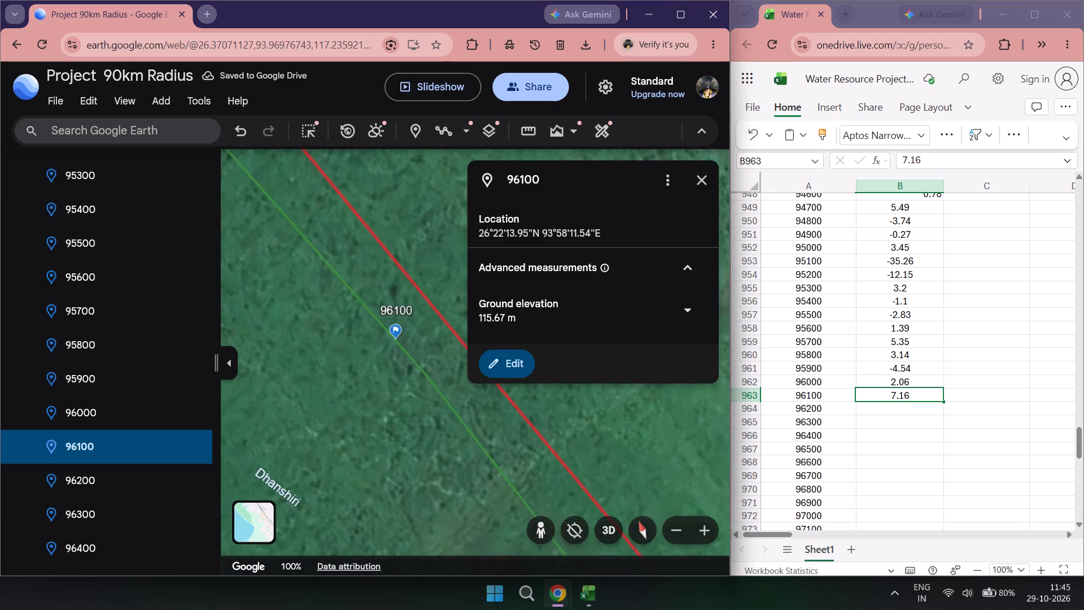
pyautogui.moveTo(331, 402); pyautogui.dragTo(331, 401)
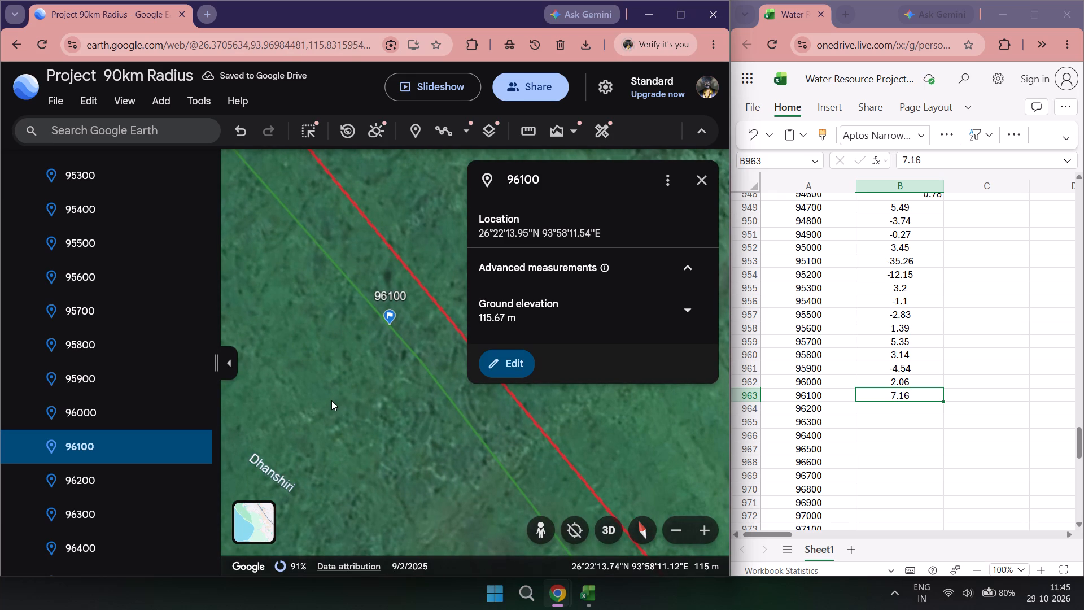
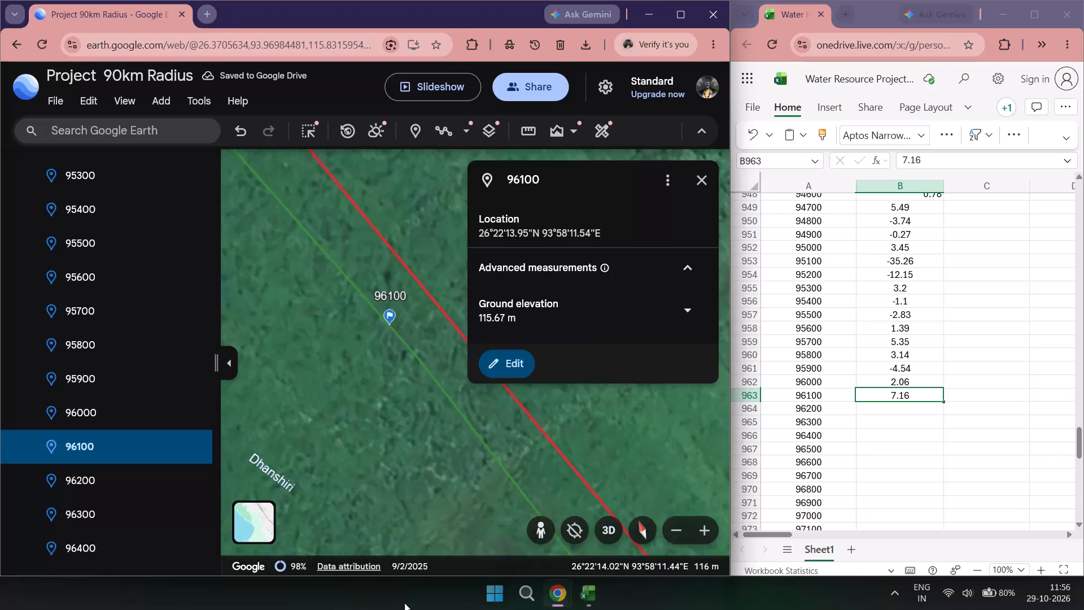
# Bring up the Windows power options for the computer.
pyautogui.click(487, 600)
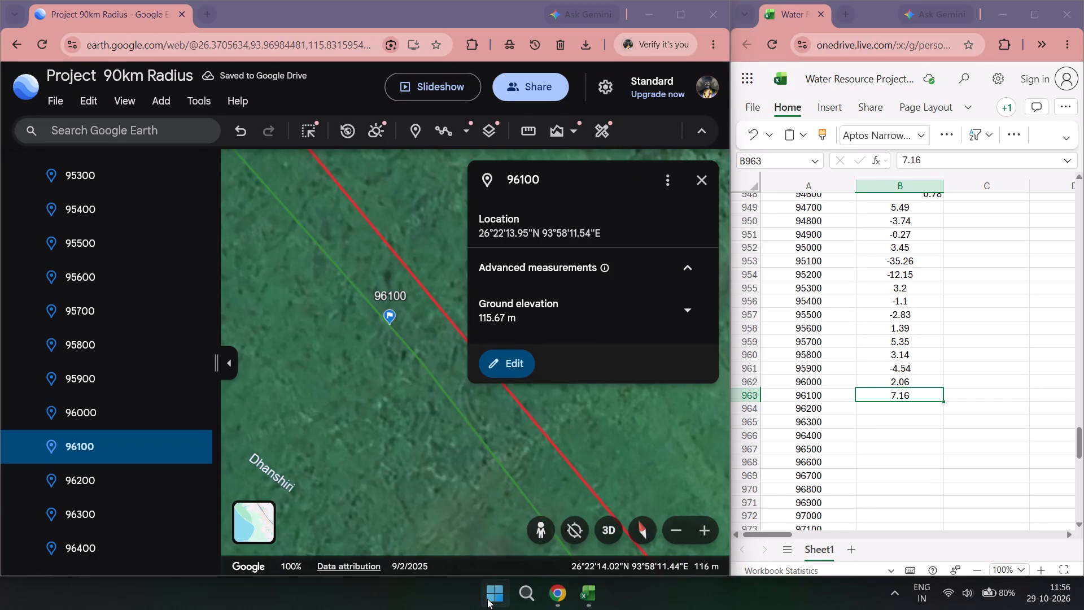
pyautogui.click(639, 553)
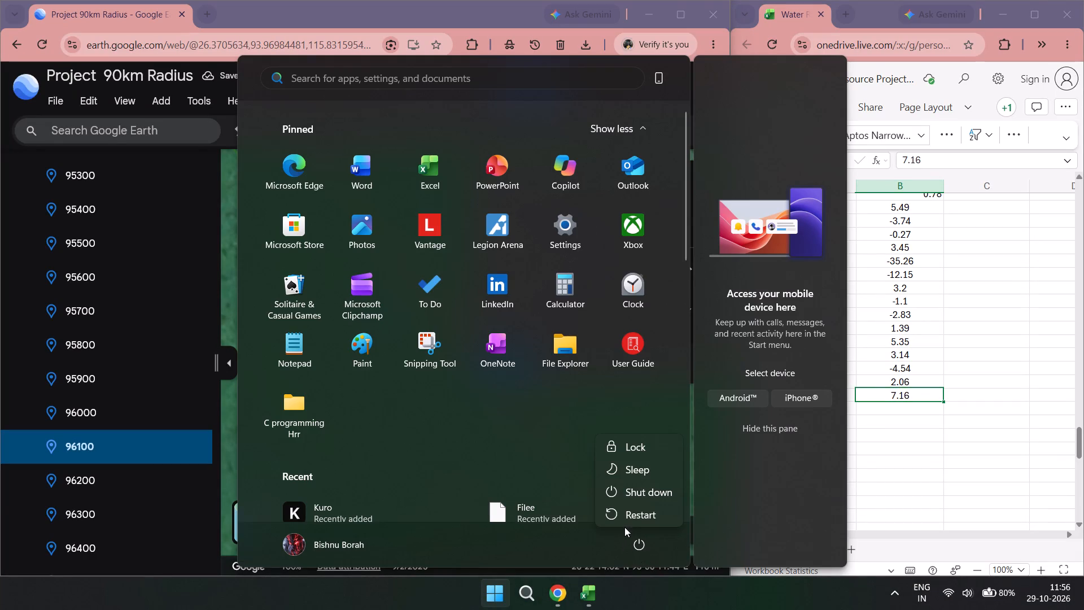